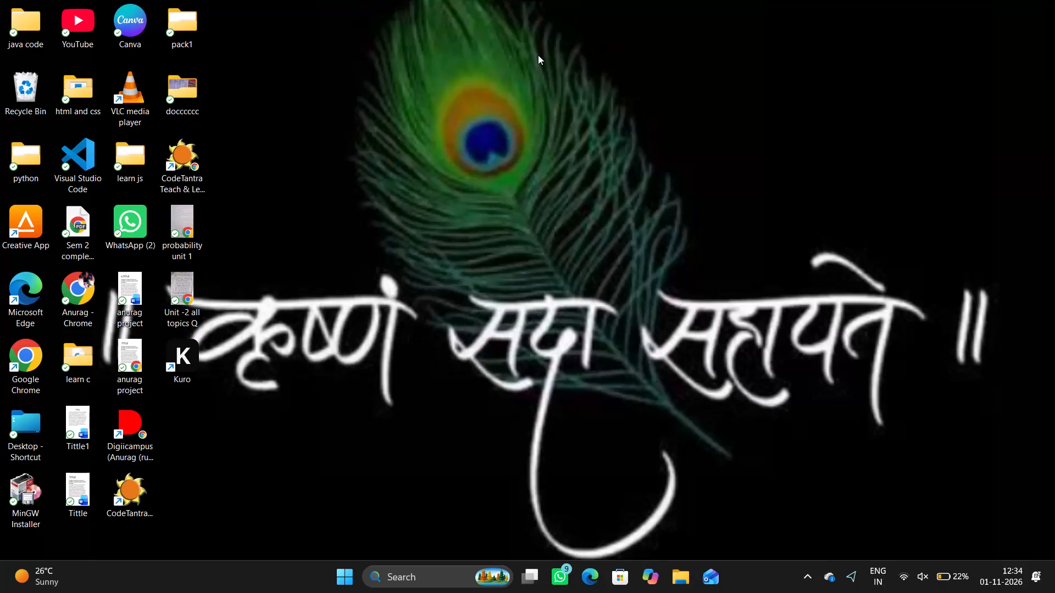
Open the Canva desktop app and start logging in through the browser.
double_click(112, 10)
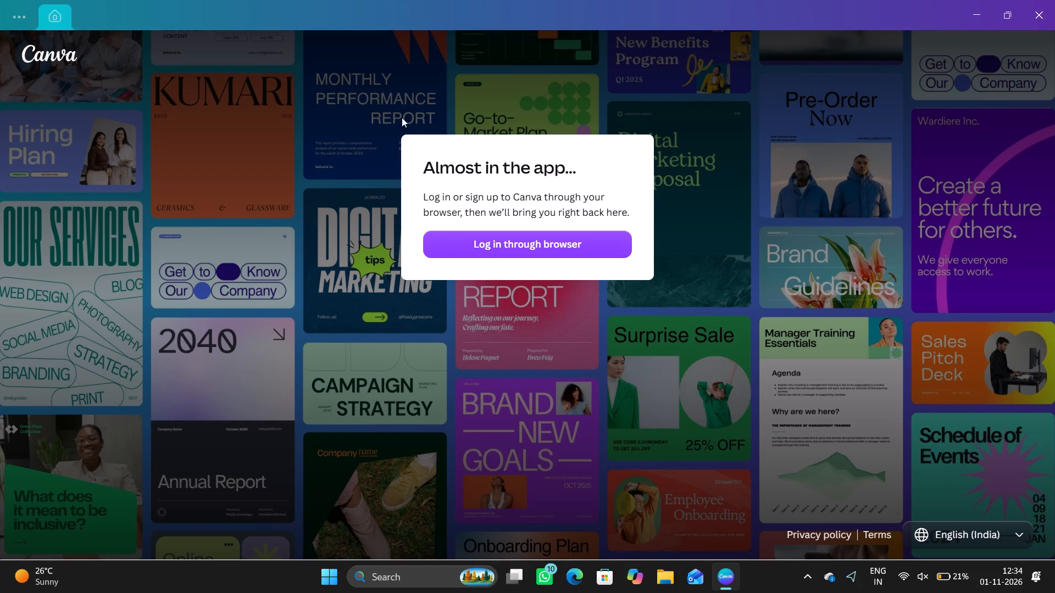
click(482, 238)
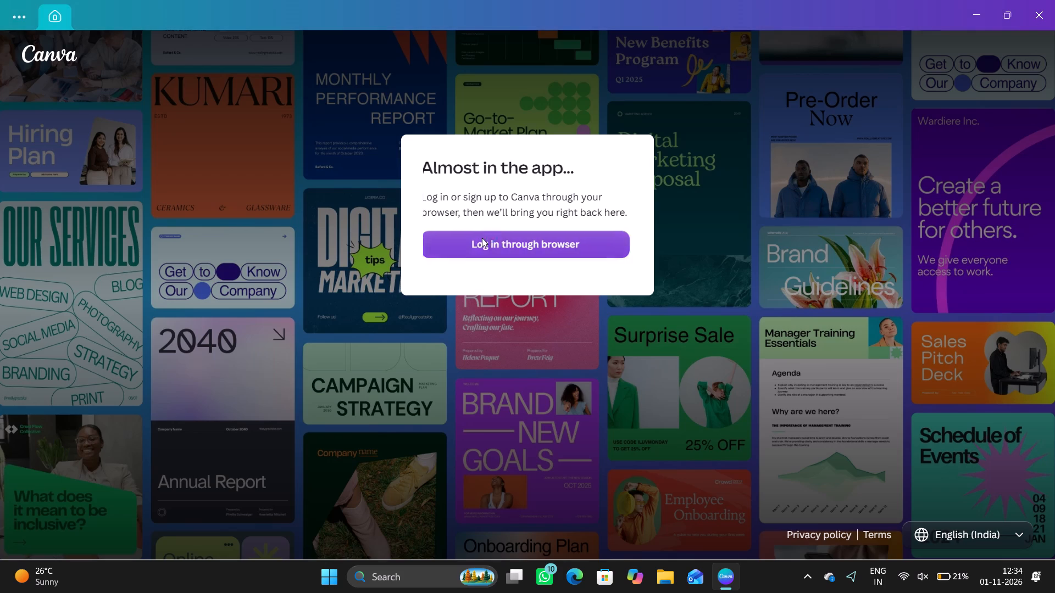
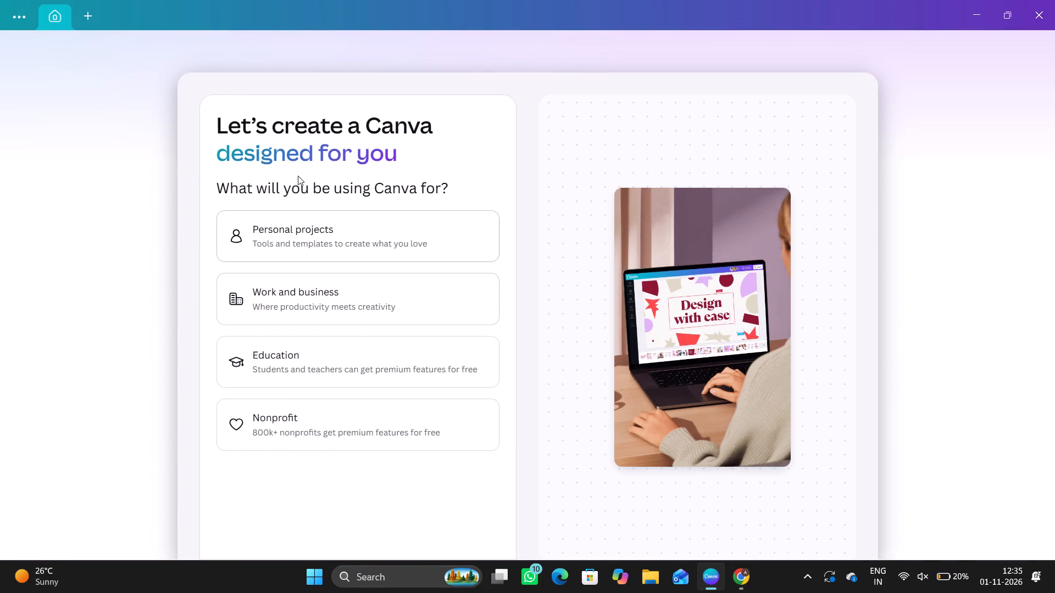
Choose Education as what Canva will be used for and answer the follow-up question to finish the account setup.
click(326, 360)
click(334, 398)
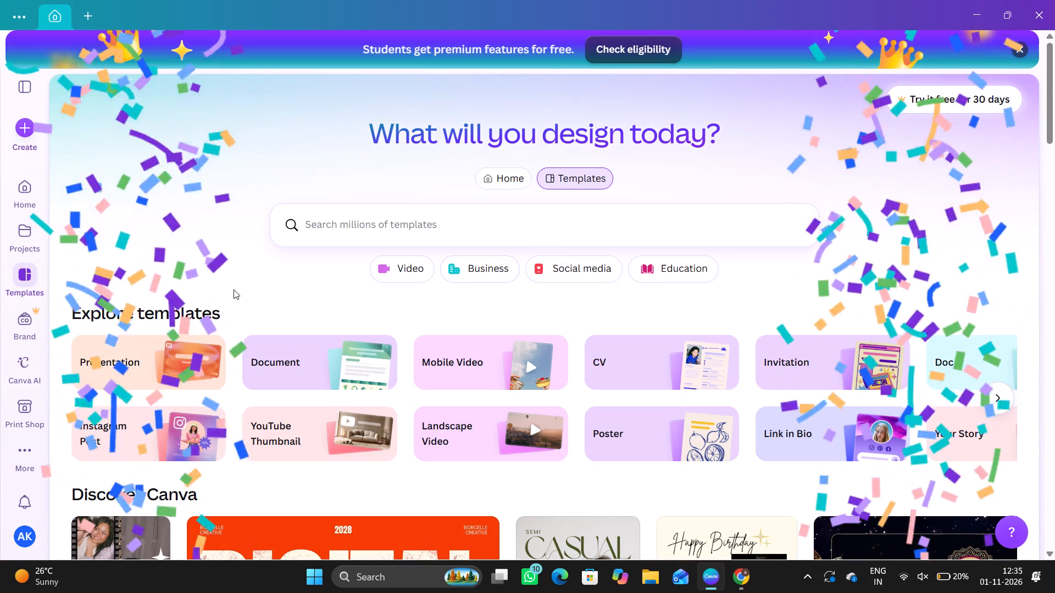
Open the Projects section from the Templates home page.
scroll(326, 427, down, 6)
scroll(326, 427, up, 3)
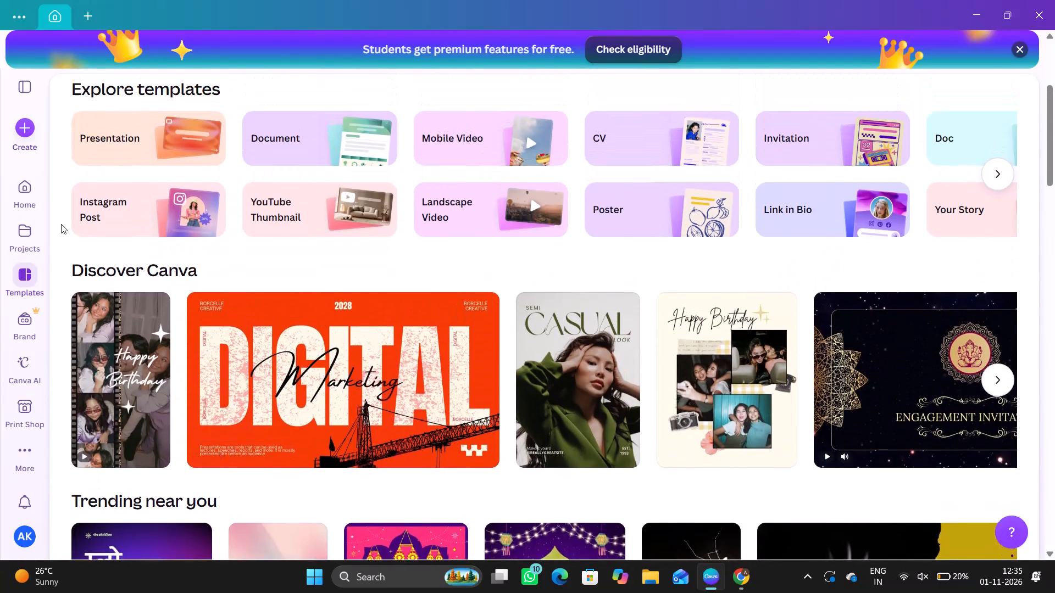
click(31, 231)
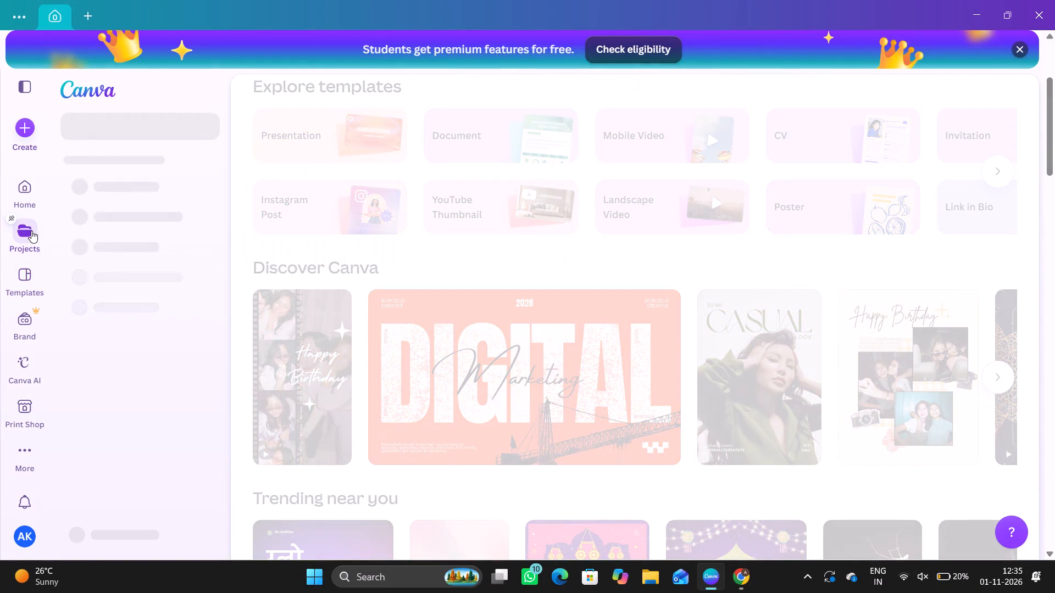
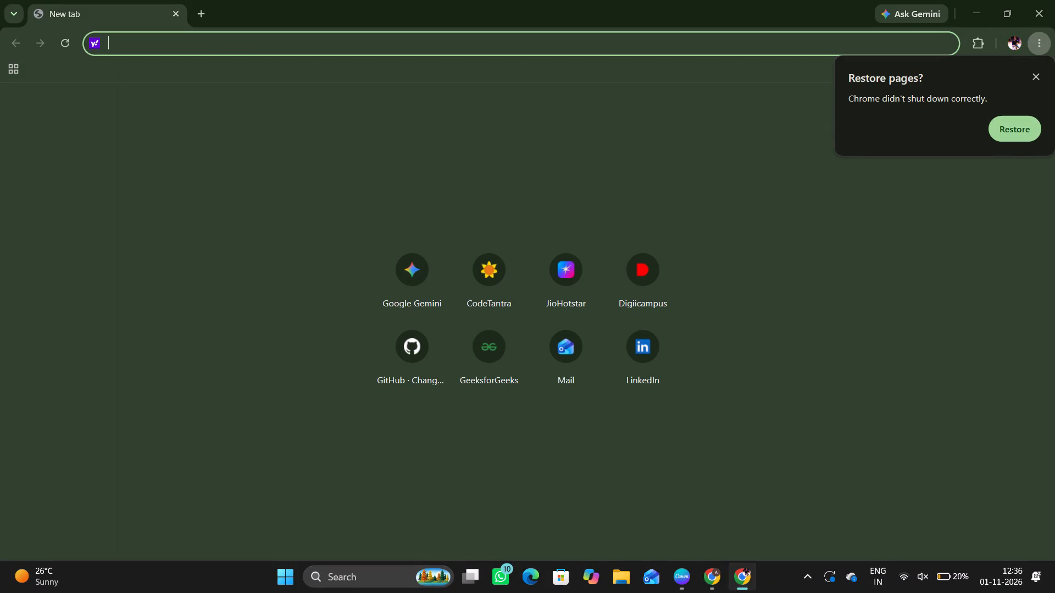
Search the web for canva and open the official Canva site from the results.
text(canc)
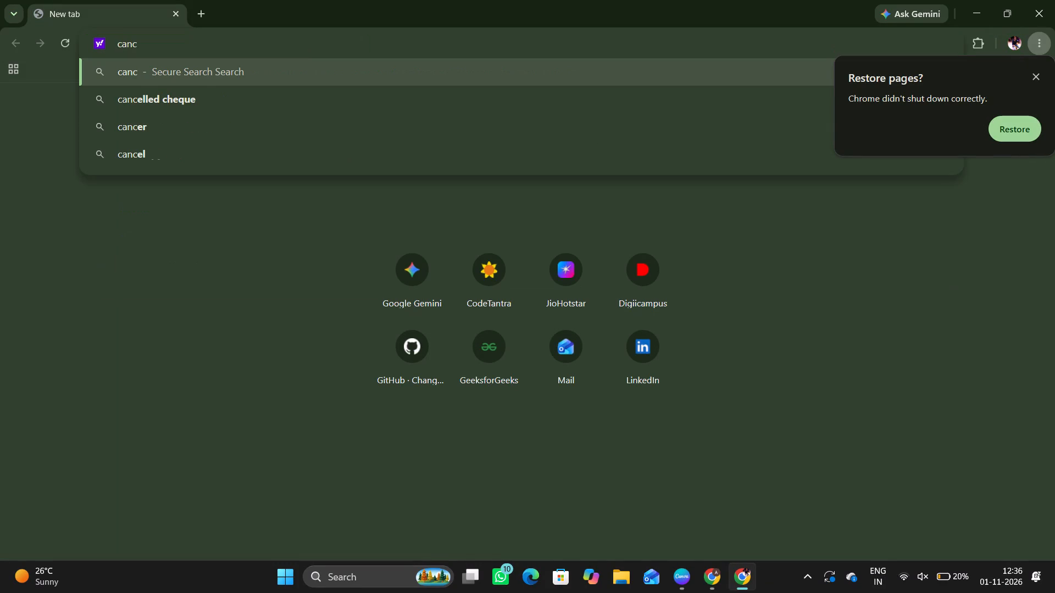
key(BackSpace)
text(va)
key(Return)
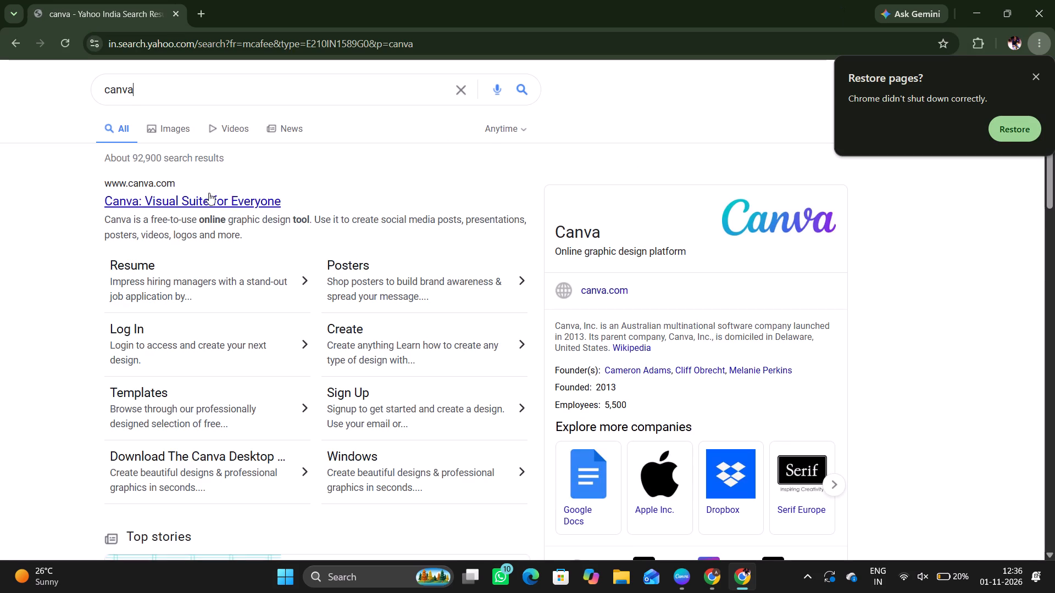
click(211, 206)
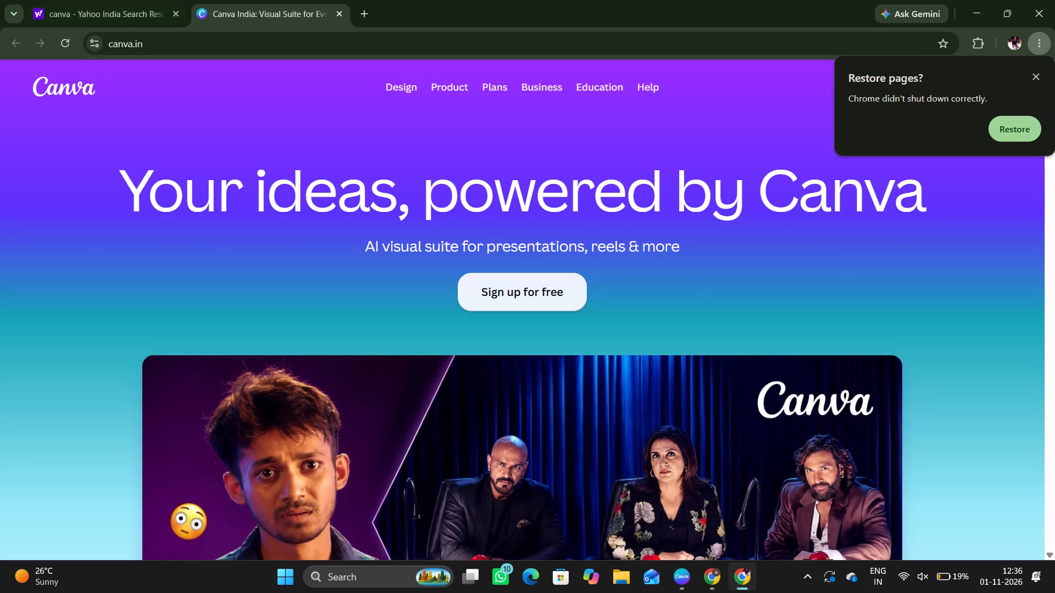
Sign in to Canva with the suggested Google account, dismissing the restore-pages prompt and the Canva Business trial offer.
click(1035, 71)
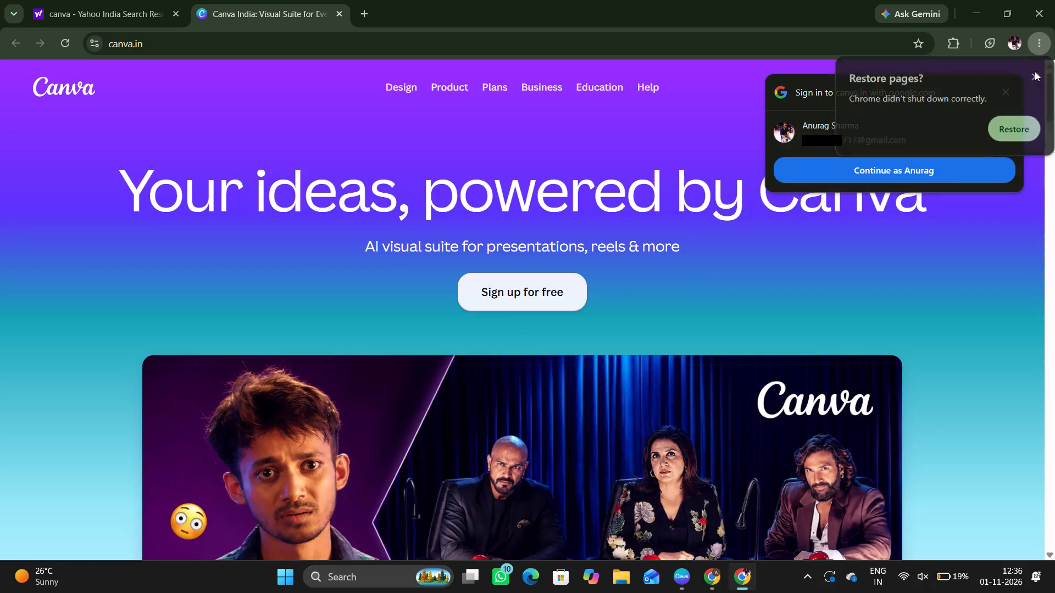
click(952, 172)
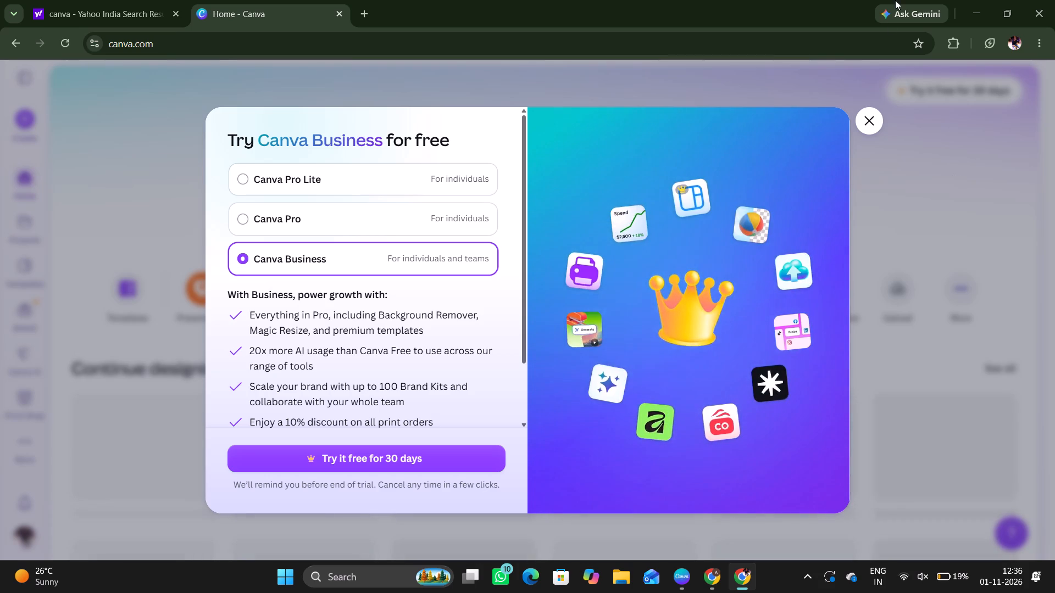
click(876, 121)
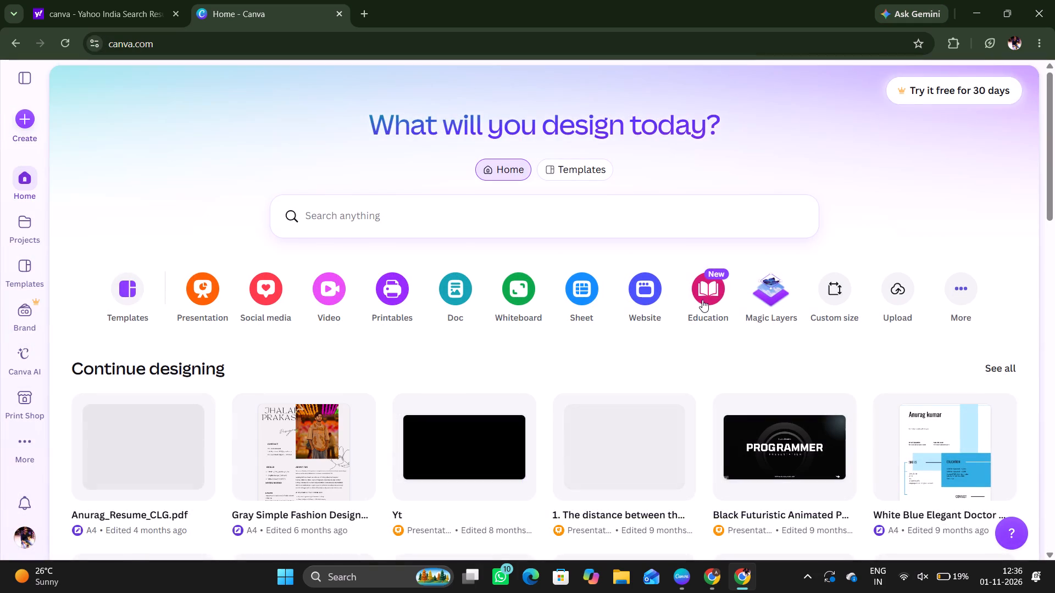
Open the CLG resume PDF from the recent designs for editing and close the leftover search results page.
scroll(702, 300, down, 3)
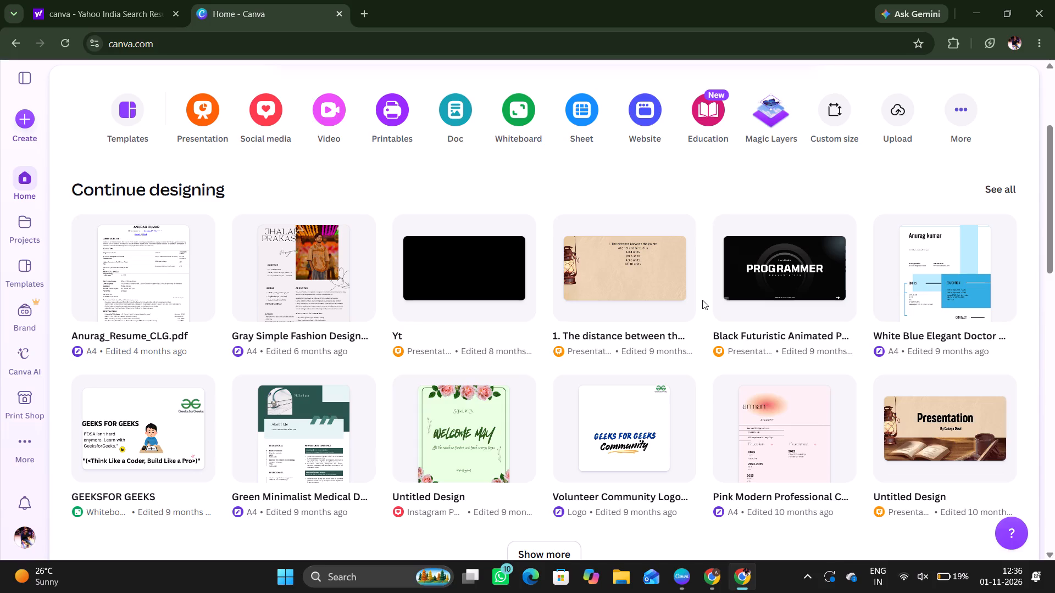
click(137, 270)
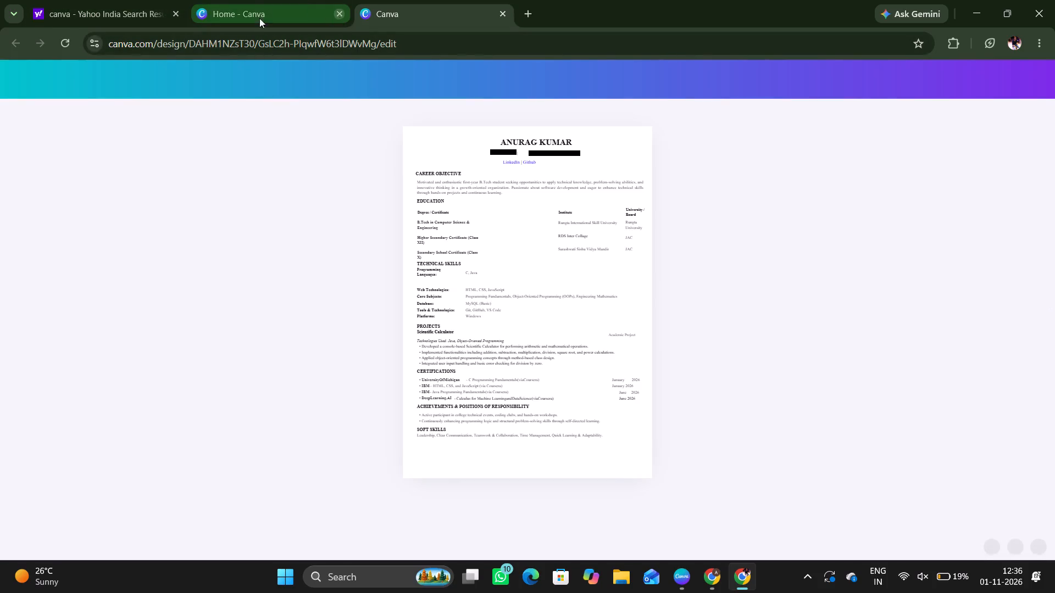
click(177, 12)
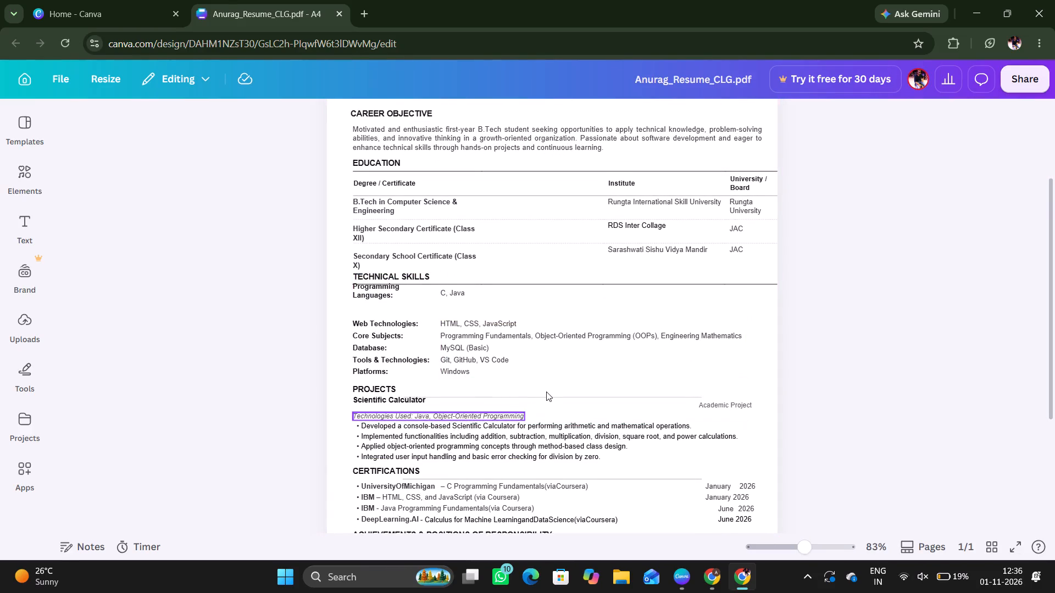
scroll(546, 391, down, 2)
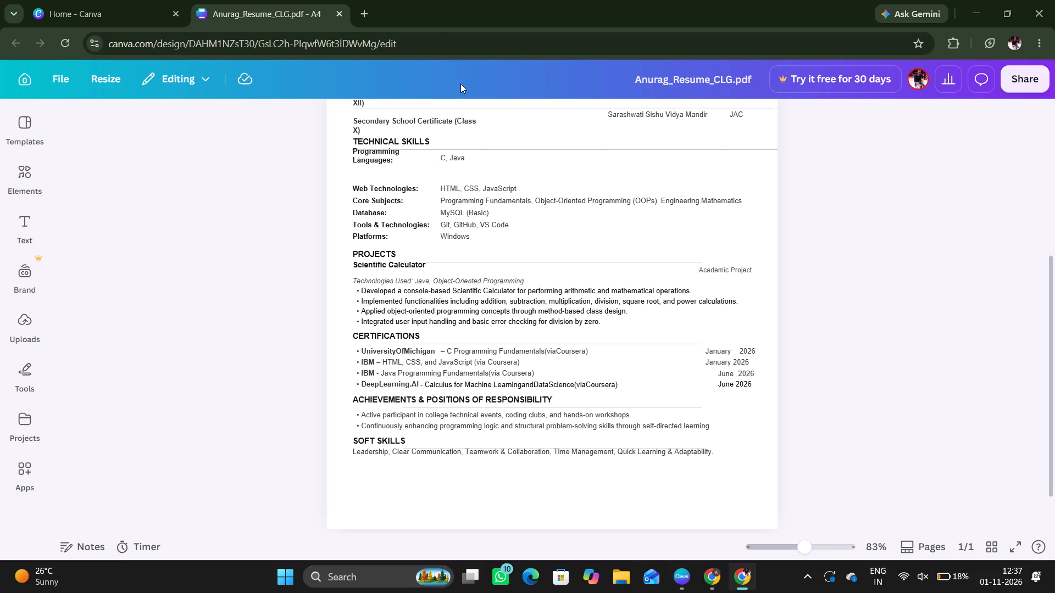
Open YouTube separately, search for "tu mera na hoke bhi kuch lage" and play the Apna Bana Le video.
click(368, 15)
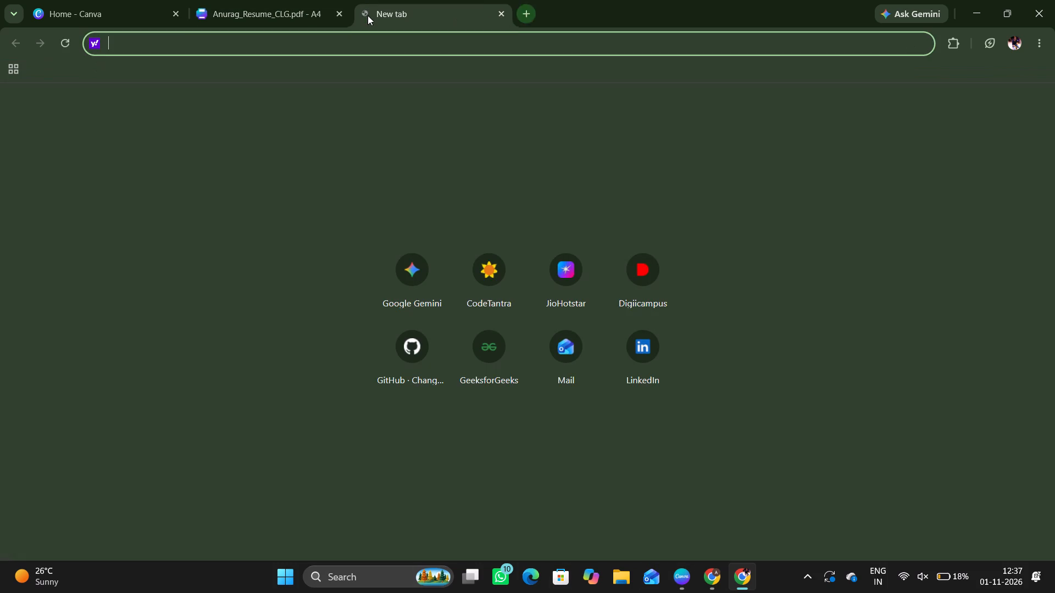
text(youtu)
key(Return)
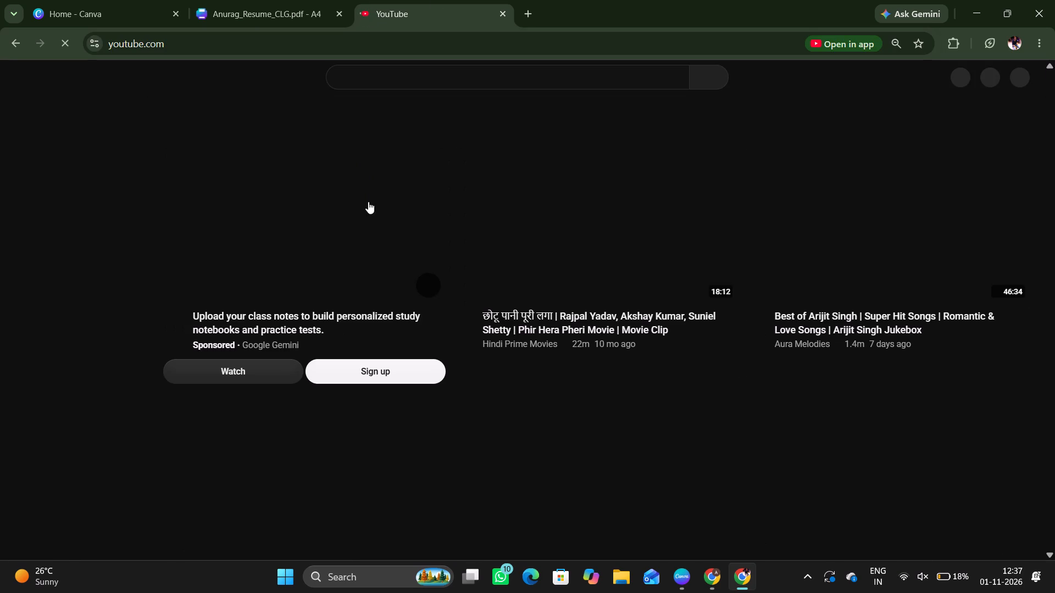
click(479, 72)
text(tu mera nah ho)
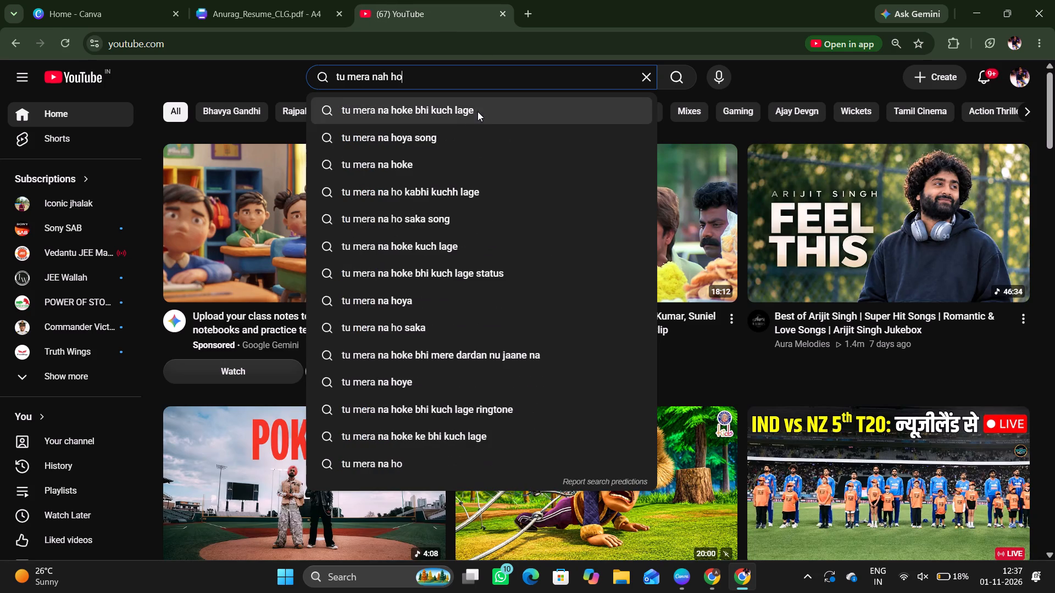
click(477, 111)
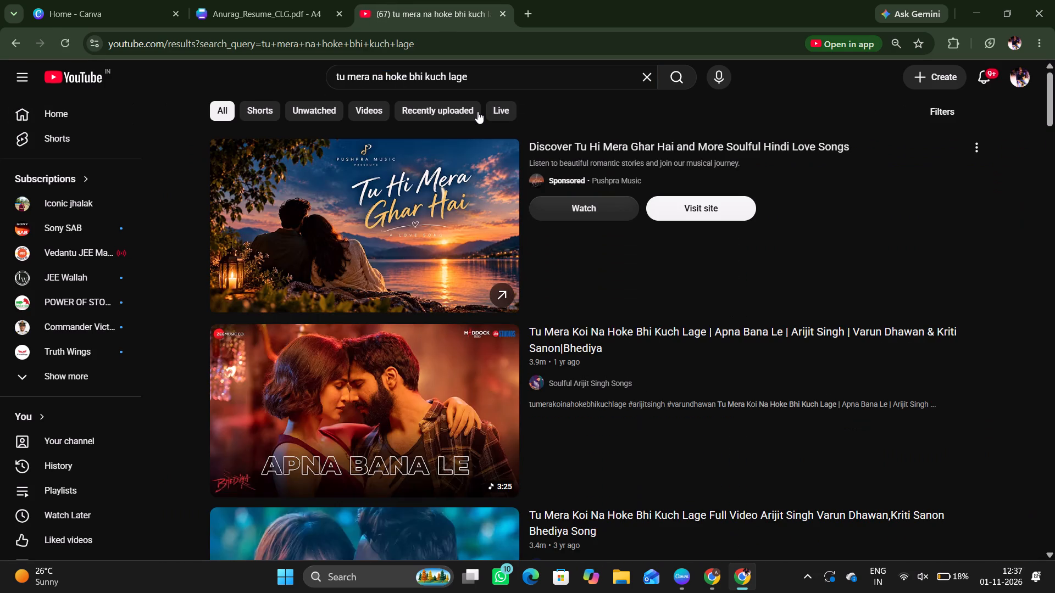
click(303, 354)
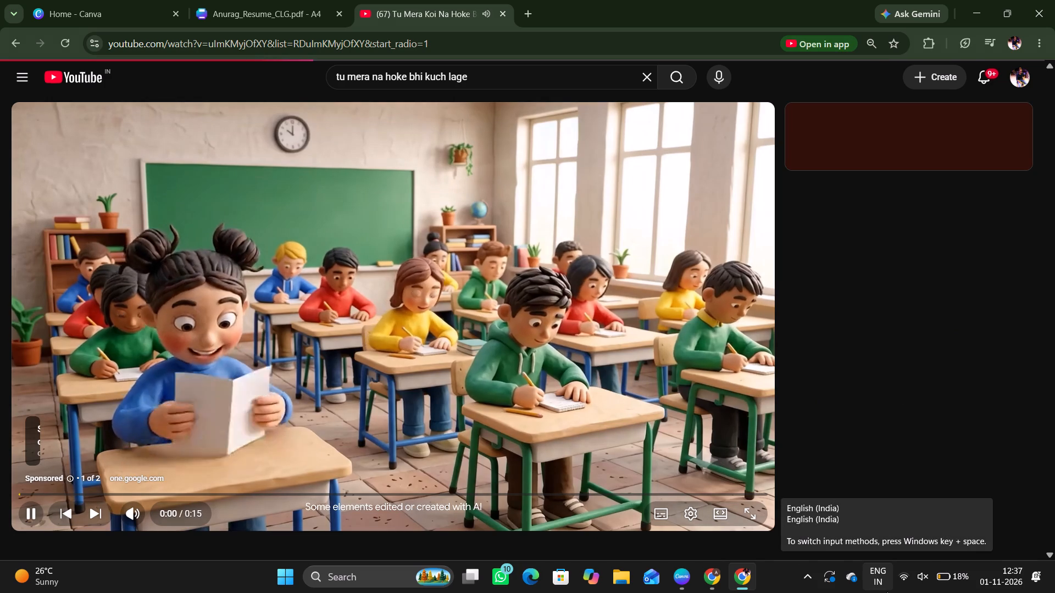
Unmute the computer's sound and skip the advertisement before the song.
key(F6)
key(F6)
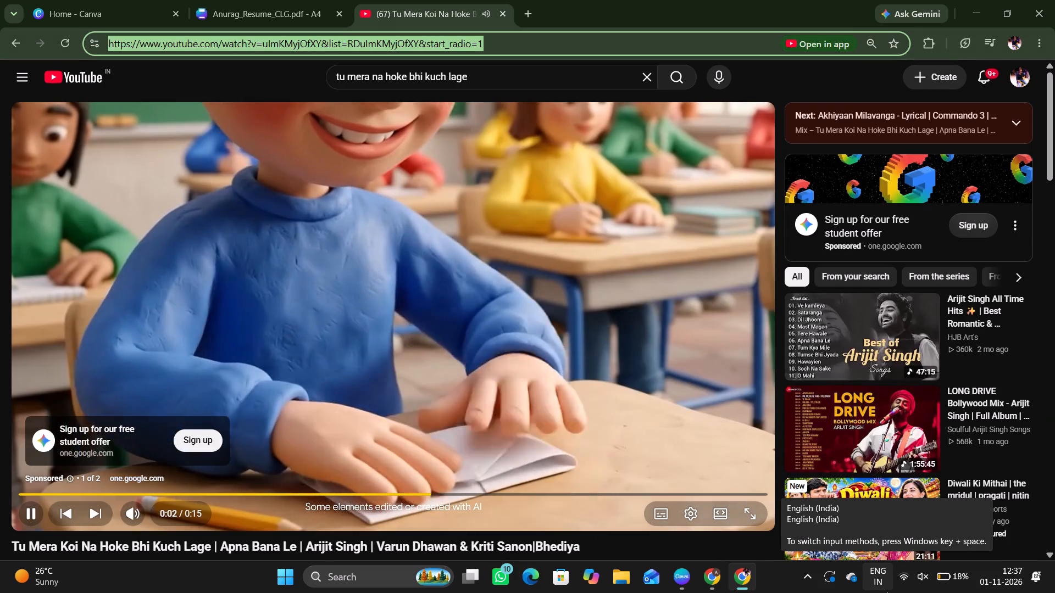
key(F6)
key(F6)
key(F6)
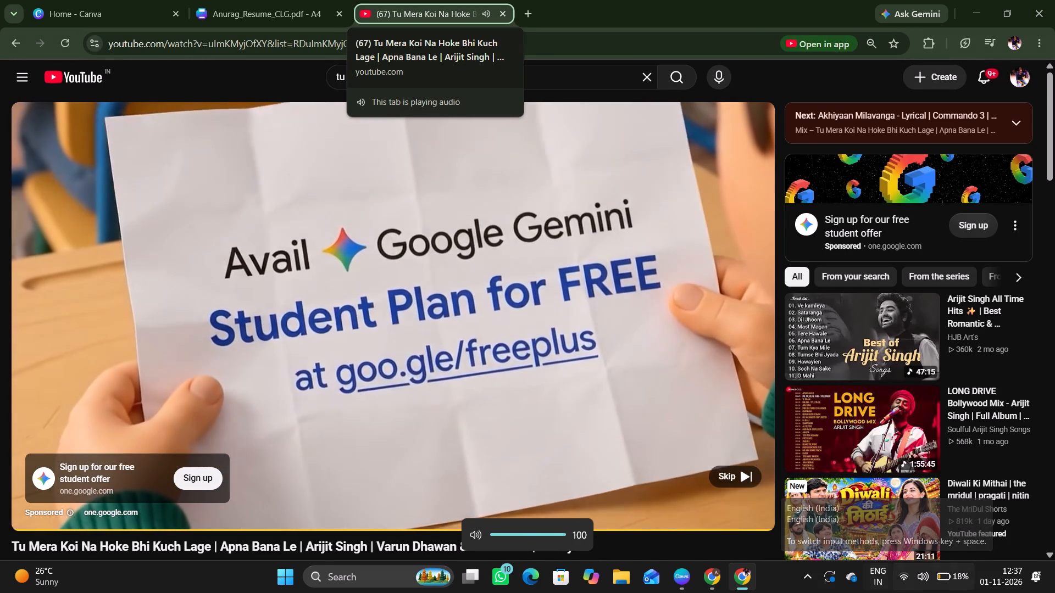
click(733, 468)
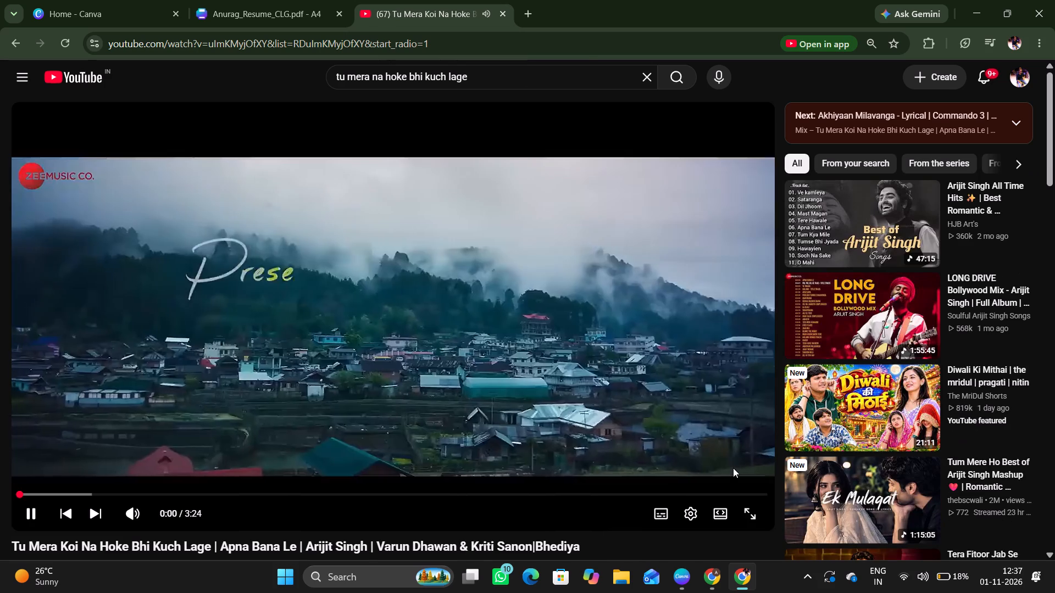
Return to the resume design and review its sections from the header and Career Objective through Soft Skills.
click(241, 0)
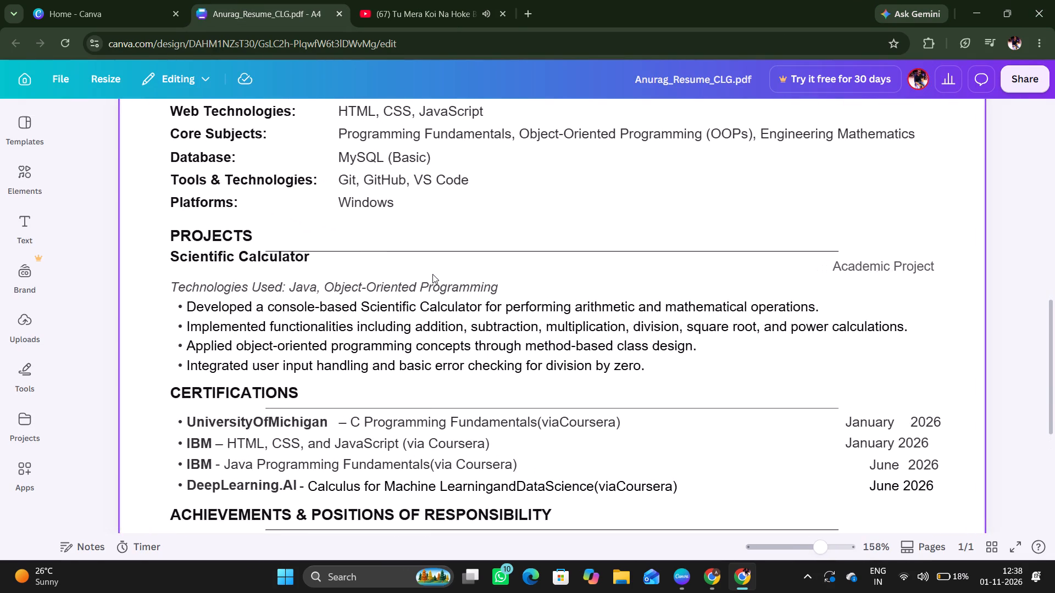
scroll(432, 274, up, 5)
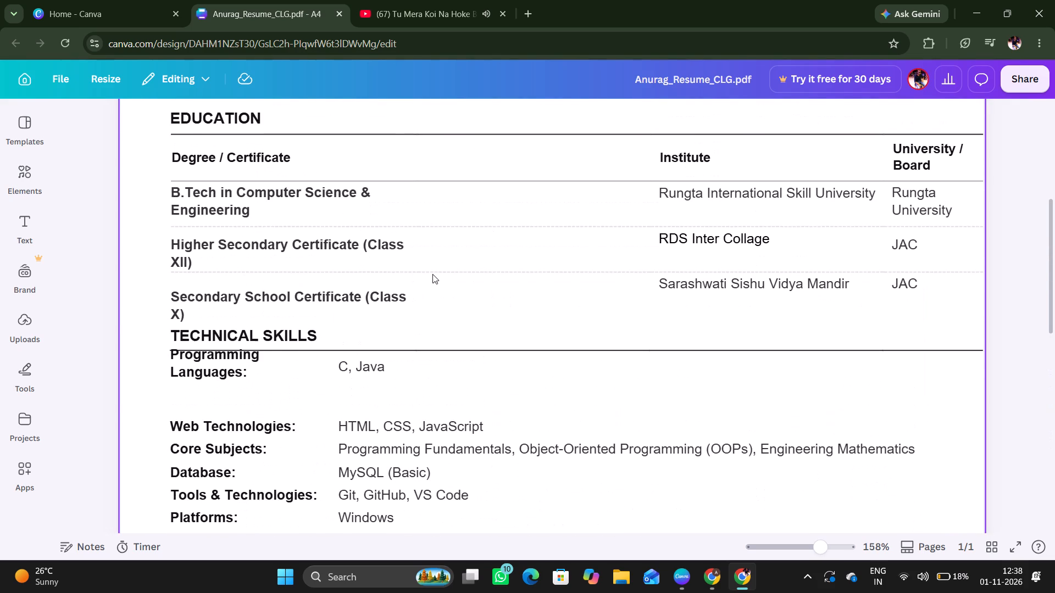
scroll(432, 274, up, 1)
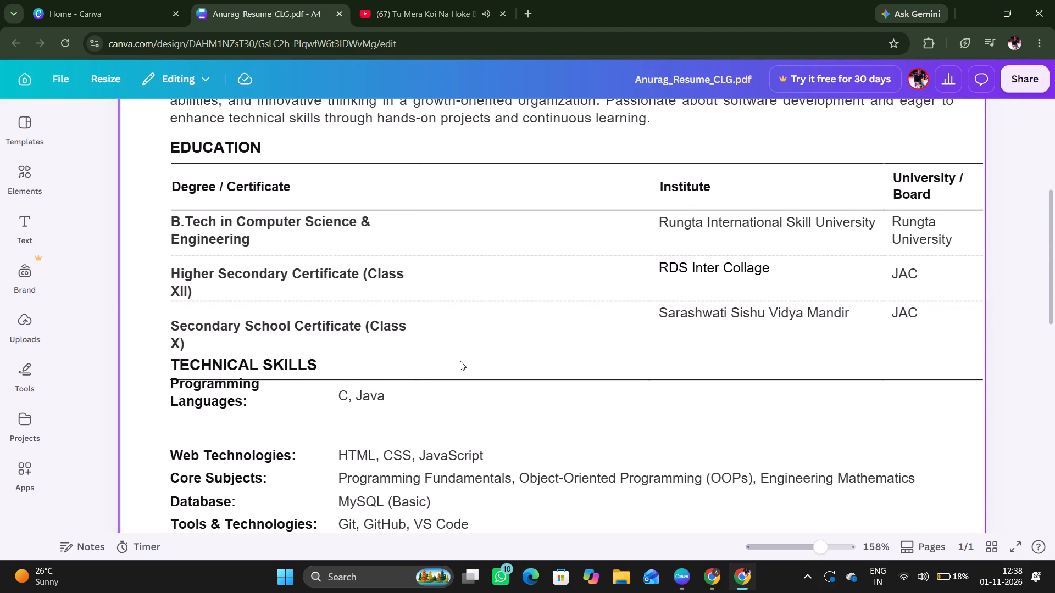
scroll(460, 361, left, 2)
scroll(460, 361, up, 3)
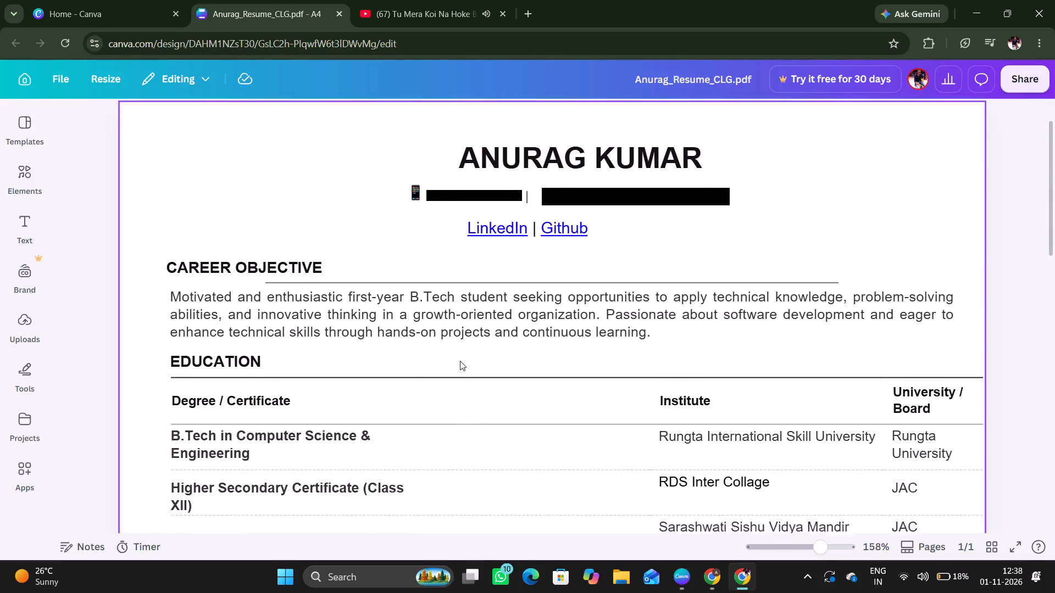
scroll(460, 361, down, 2)
scroll(460, 361, up, 1)
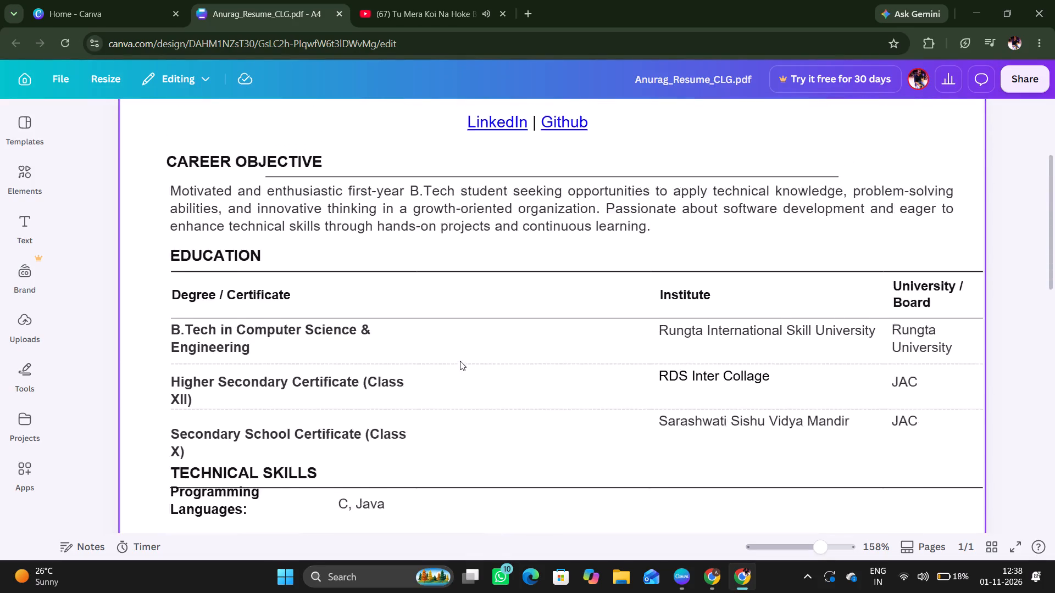
scroll(460, 361, up, 2)
scroll(457, 334, down, 2)
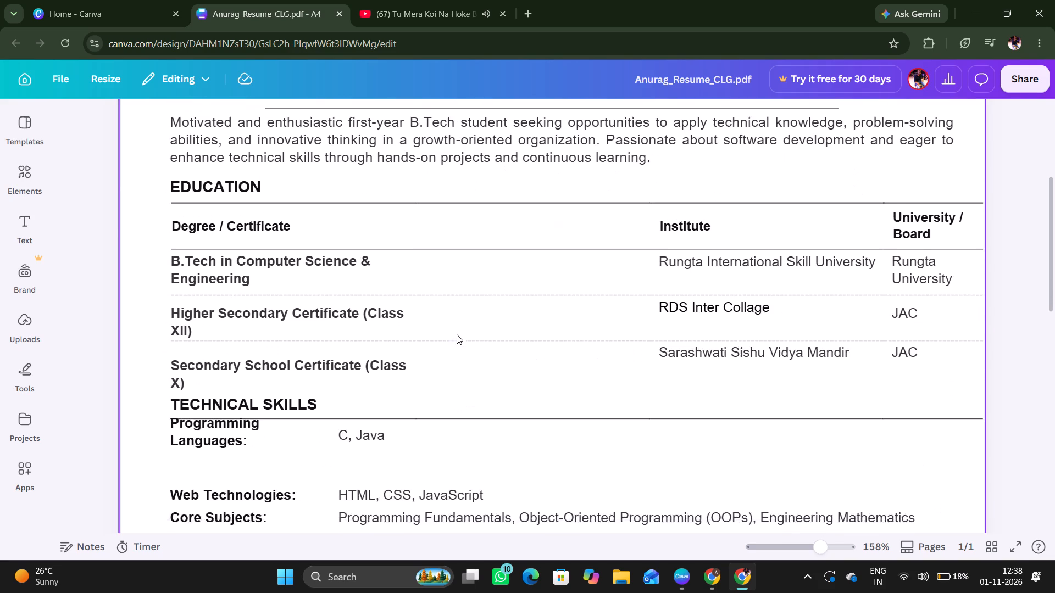
scroll(457, 334, down, 4)
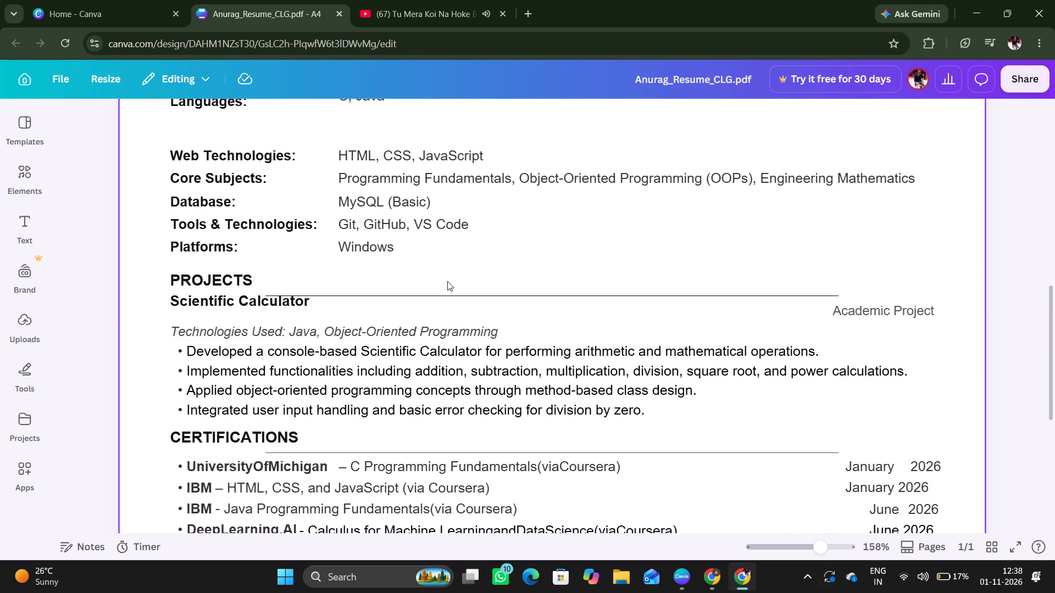
scroll(447, 281, down, 1)
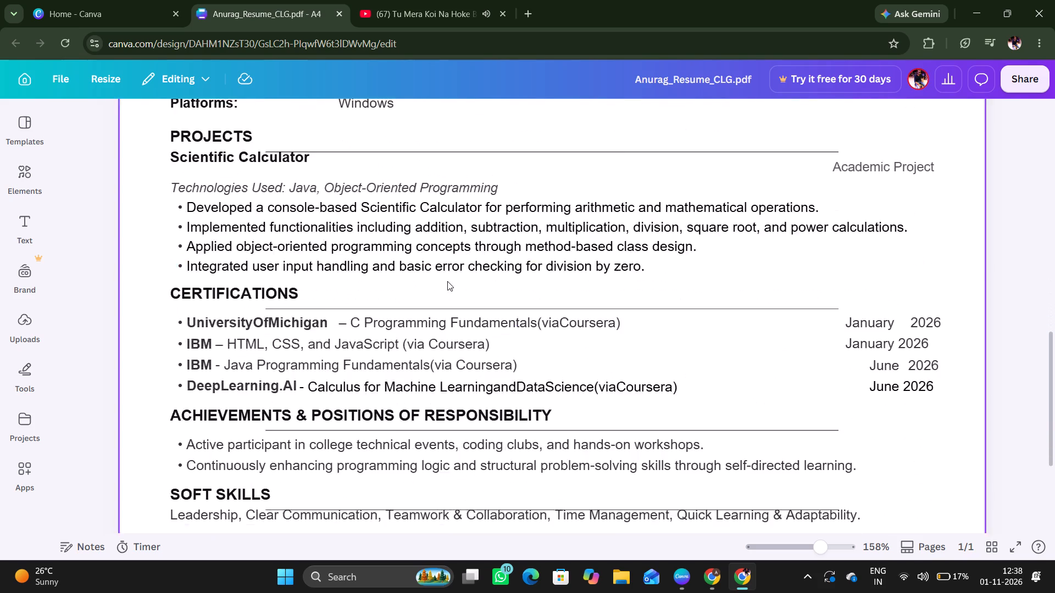
scroll(447, 281, down, 1)
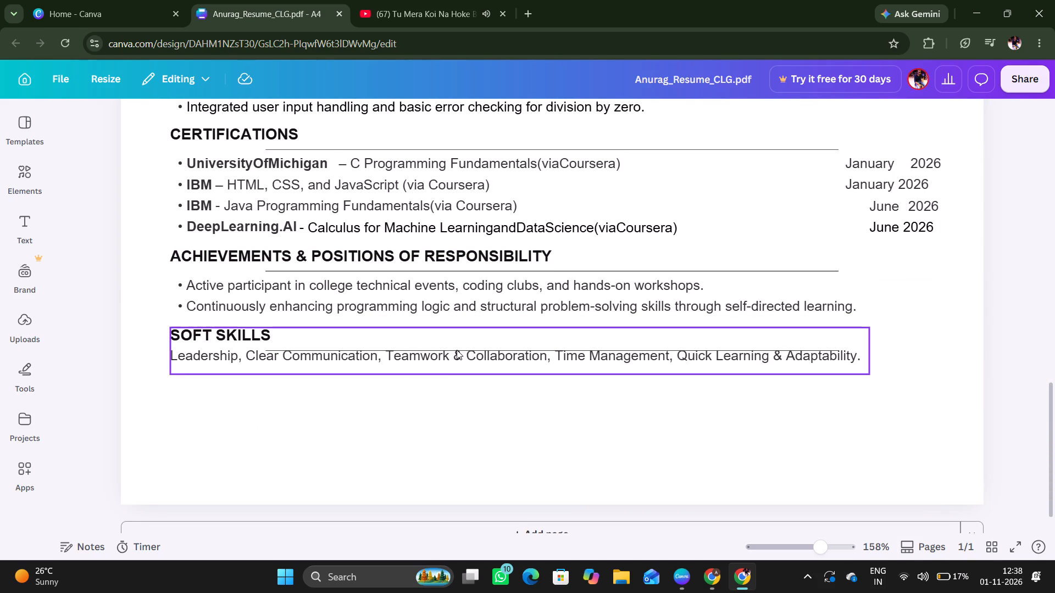
Move the Soft Skills text block slightly down and nudge it left so its heading lines up with the divider line.
drag(457, 359, 458, 361)
drag(458, 361, 456, 374)
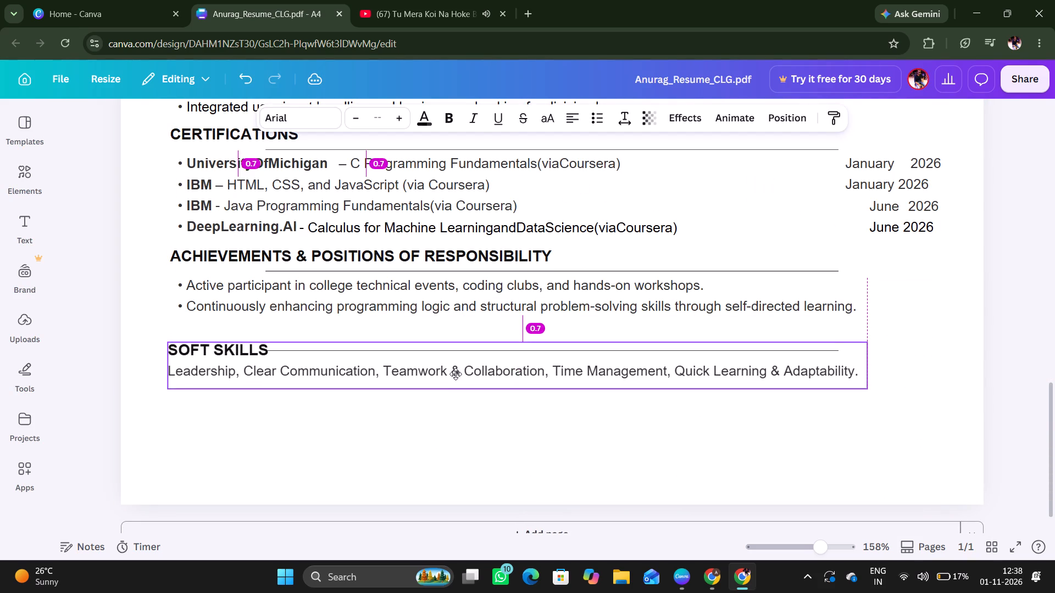
drag(456, 374, 454, 373)
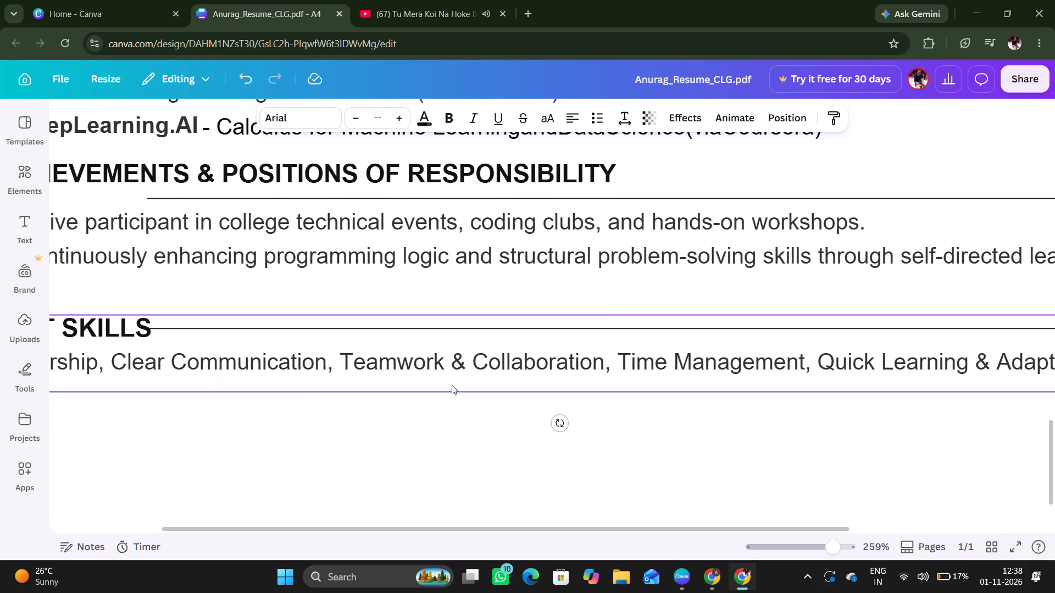
key(Left)
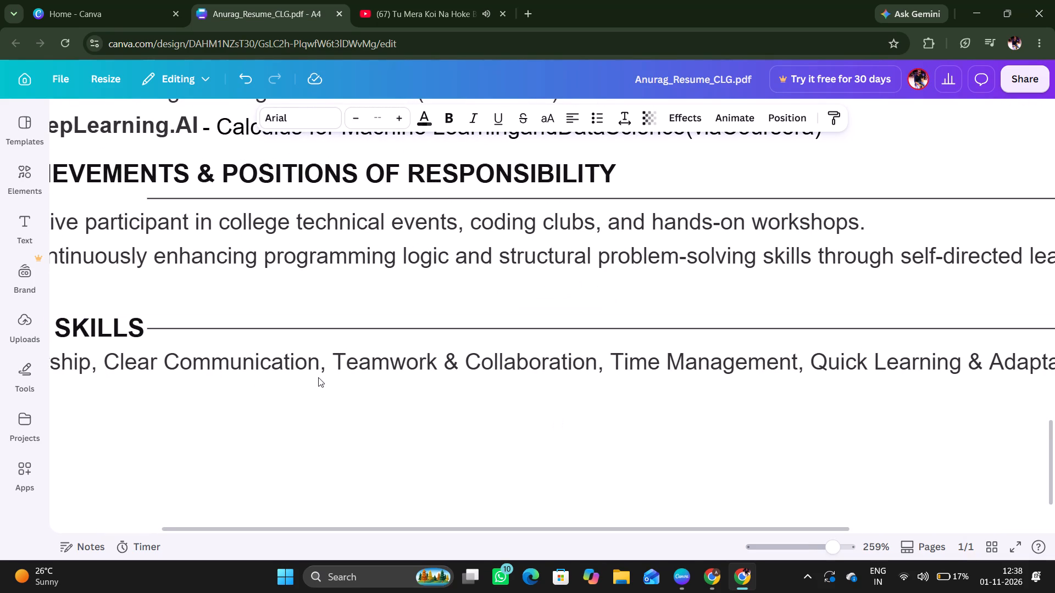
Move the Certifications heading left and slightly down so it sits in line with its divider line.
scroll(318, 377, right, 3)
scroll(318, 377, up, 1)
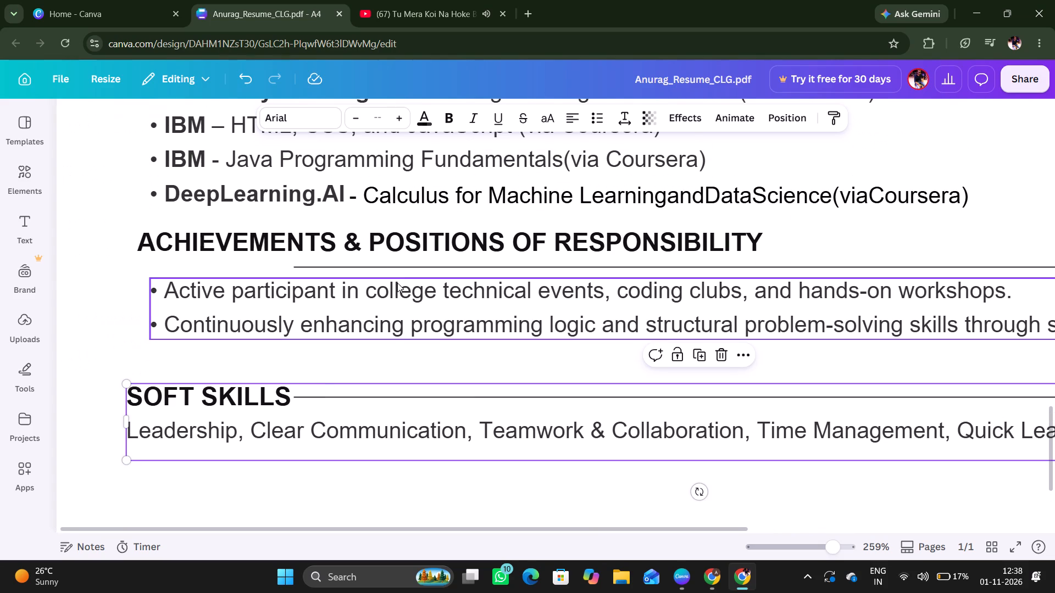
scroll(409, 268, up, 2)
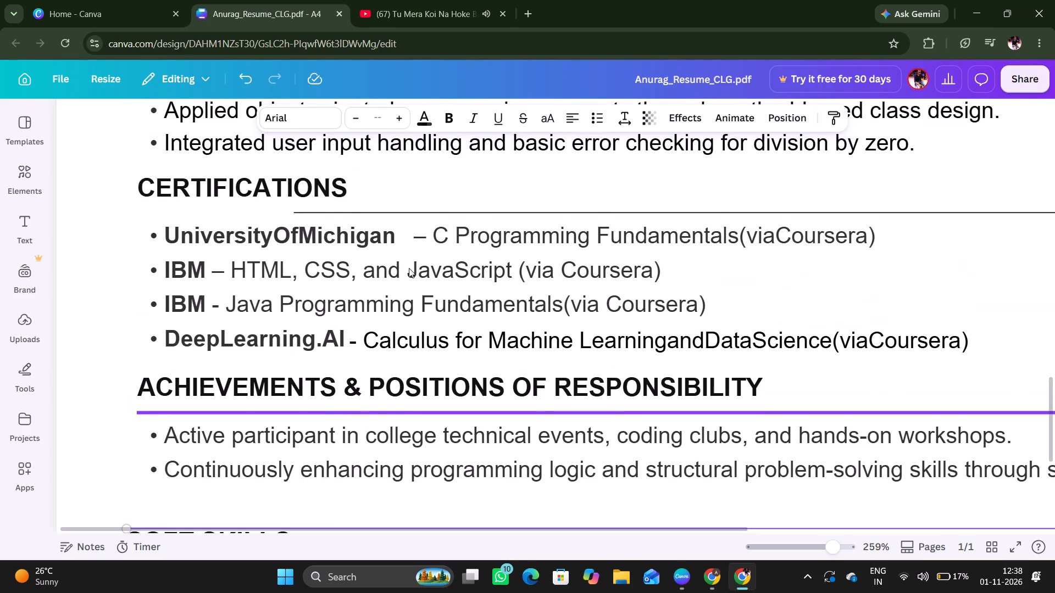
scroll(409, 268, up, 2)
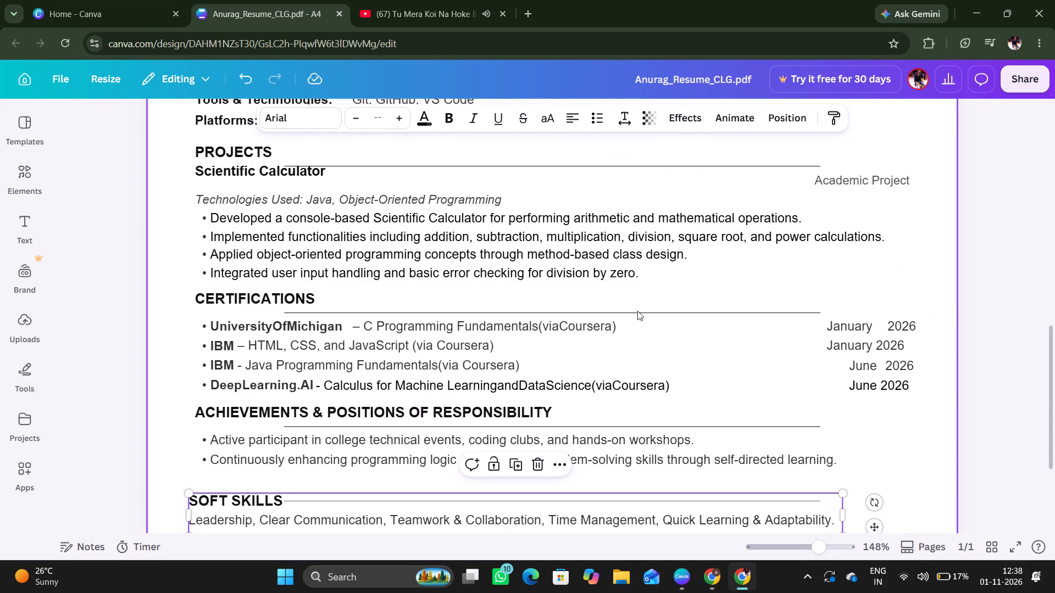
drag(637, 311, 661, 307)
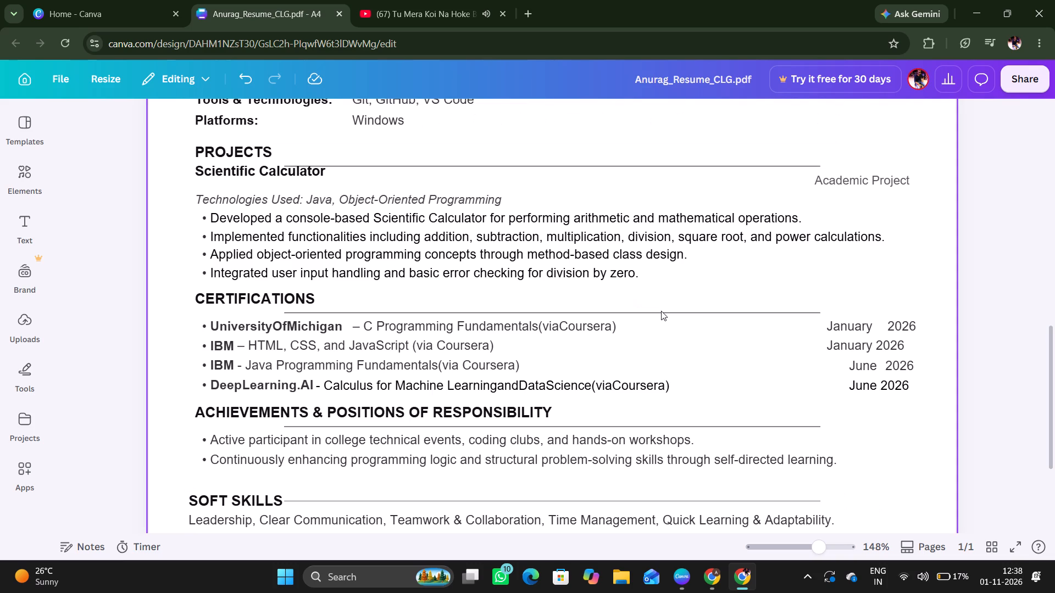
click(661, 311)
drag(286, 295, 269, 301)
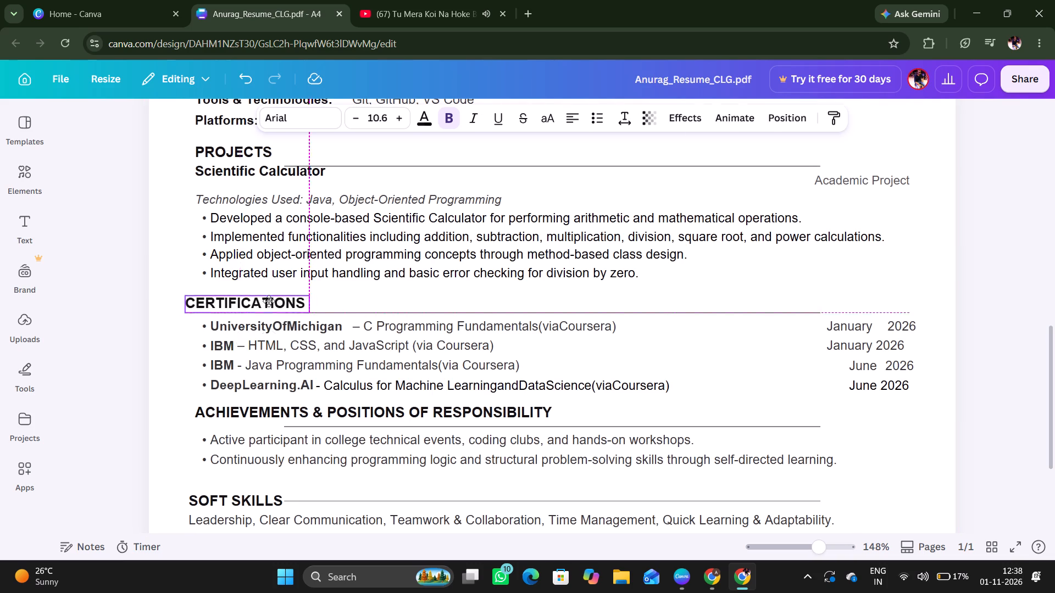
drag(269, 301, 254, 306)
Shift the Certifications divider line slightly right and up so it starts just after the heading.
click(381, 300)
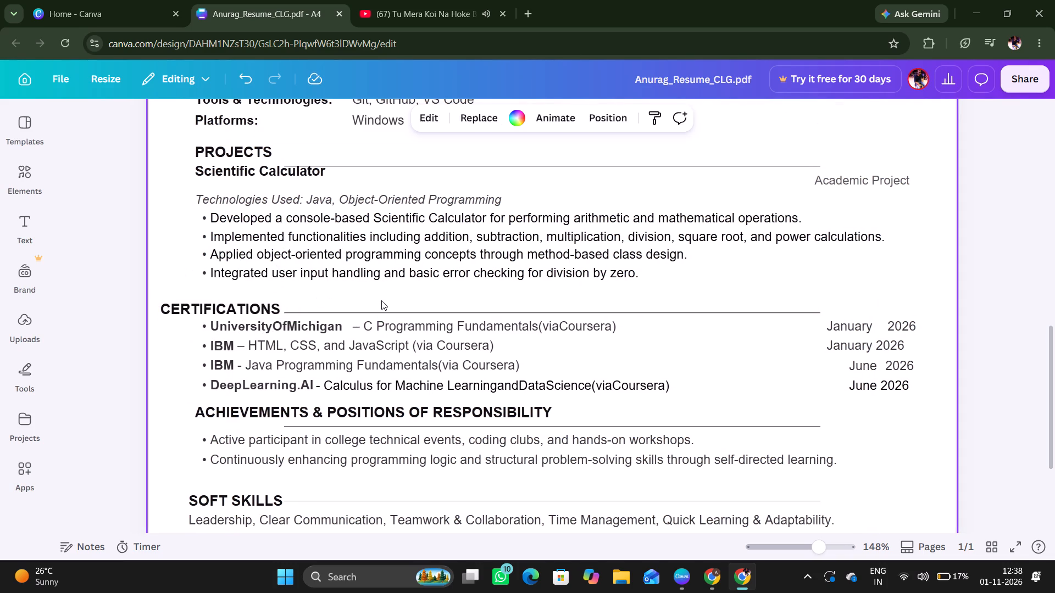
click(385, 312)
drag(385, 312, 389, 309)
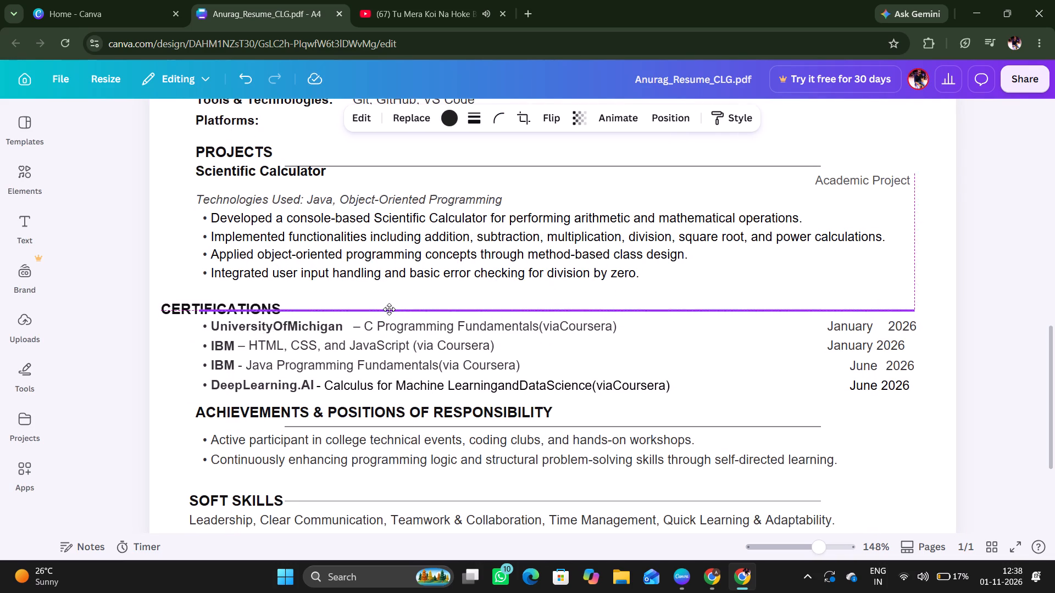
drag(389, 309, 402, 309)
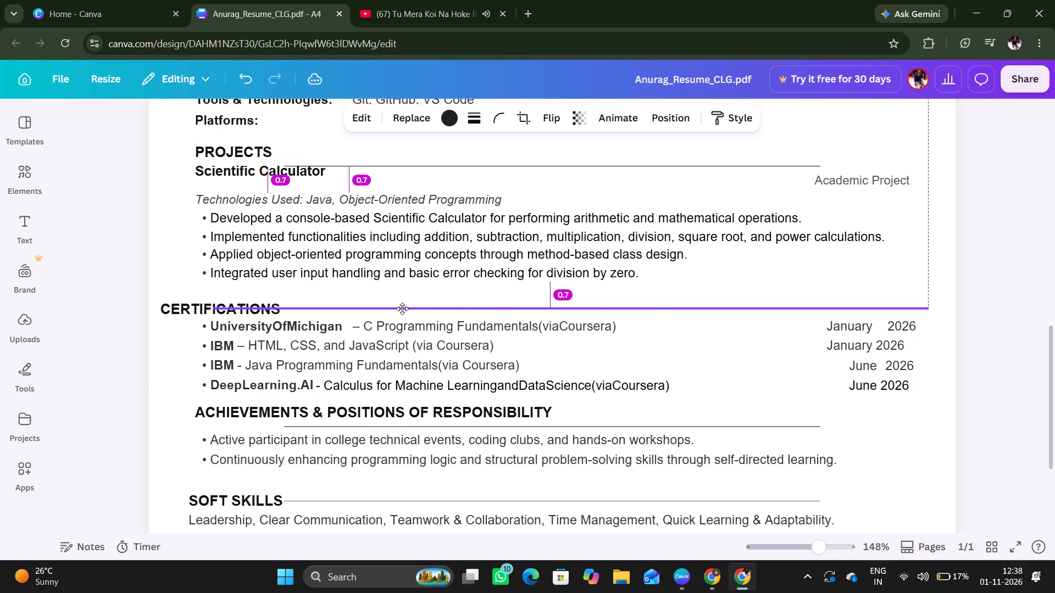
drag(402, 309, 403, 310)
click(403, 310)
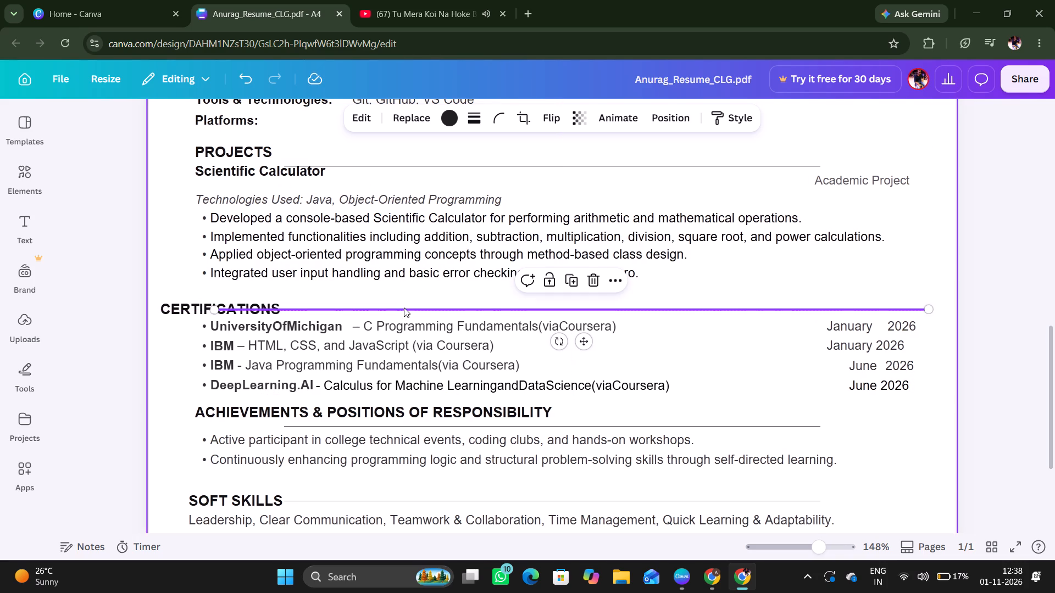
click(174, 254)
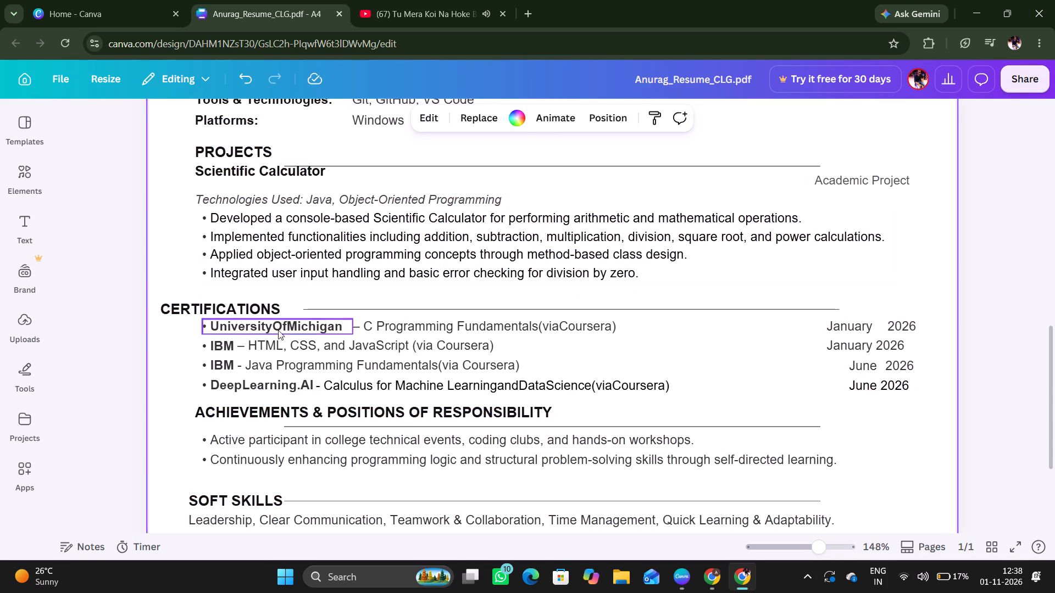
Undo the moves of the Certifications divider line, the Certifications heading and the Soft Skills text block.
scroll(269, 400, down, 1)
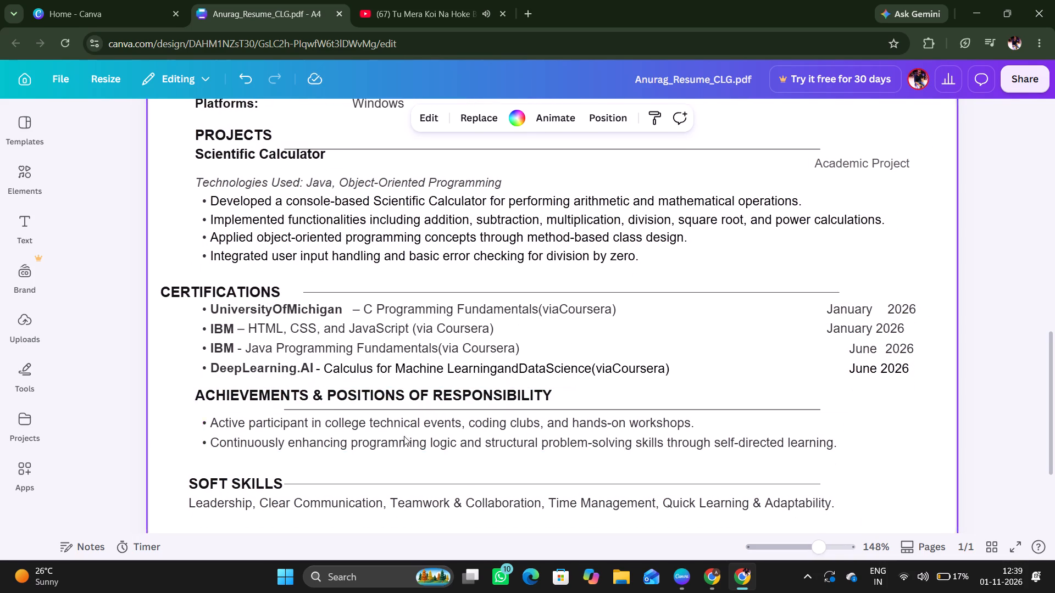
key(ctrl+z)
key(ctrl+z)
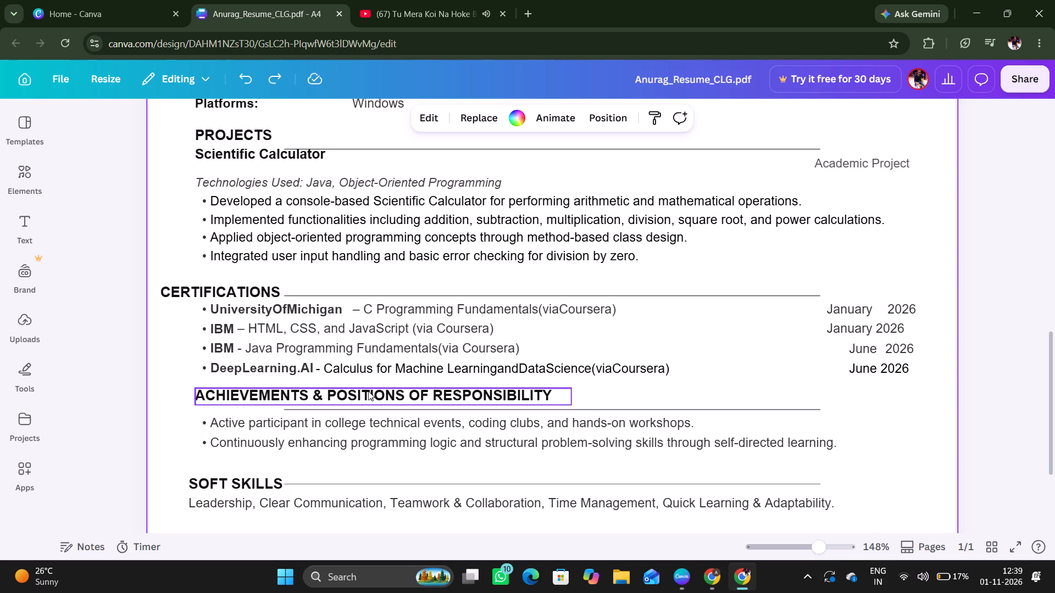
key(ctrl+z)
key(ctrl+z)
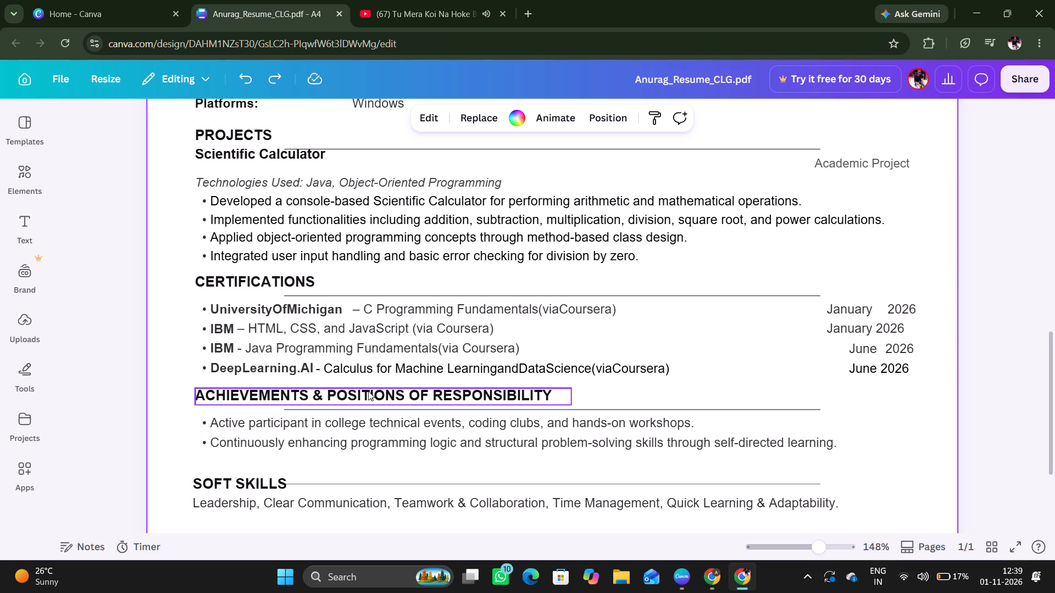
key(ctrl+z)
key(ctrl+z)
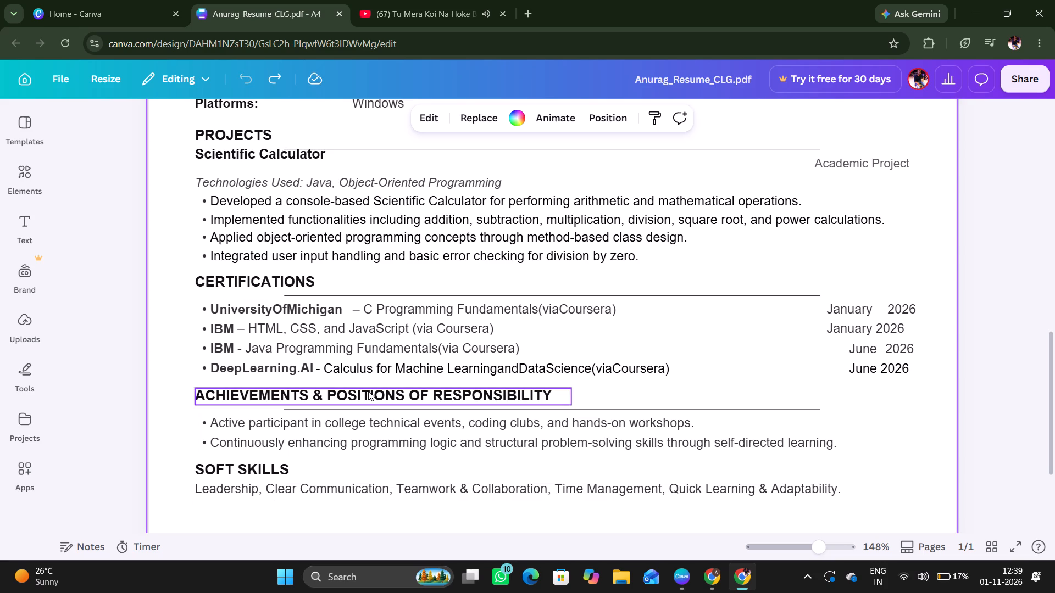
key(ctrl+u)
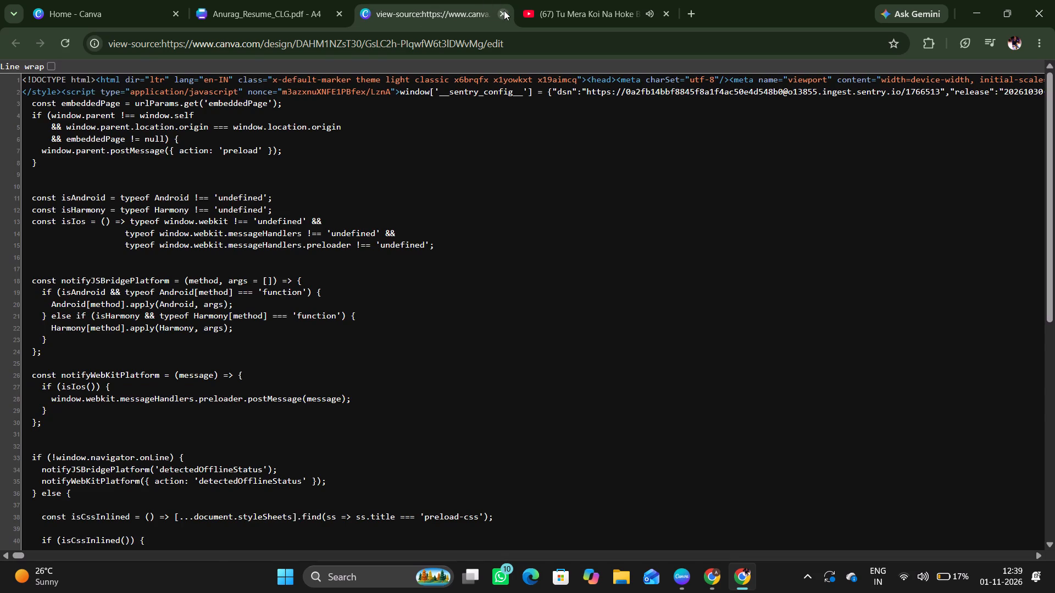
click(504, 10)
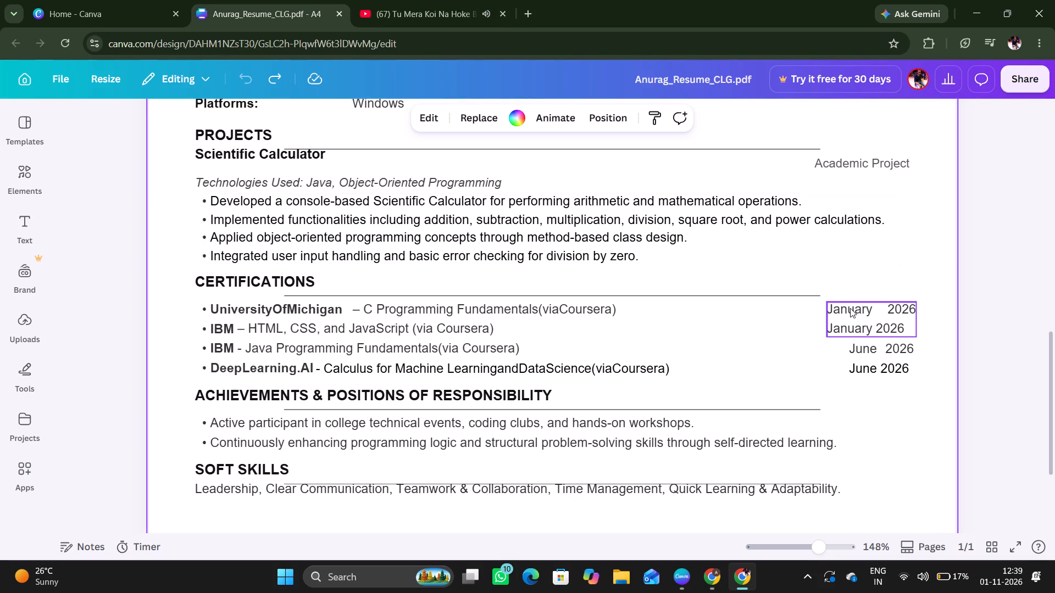
Delete the January 2026 and June 2026 date texts beside the Certifications entries.
key(BackSpace)
key(BackSpace)
key(ctrl+Delete)
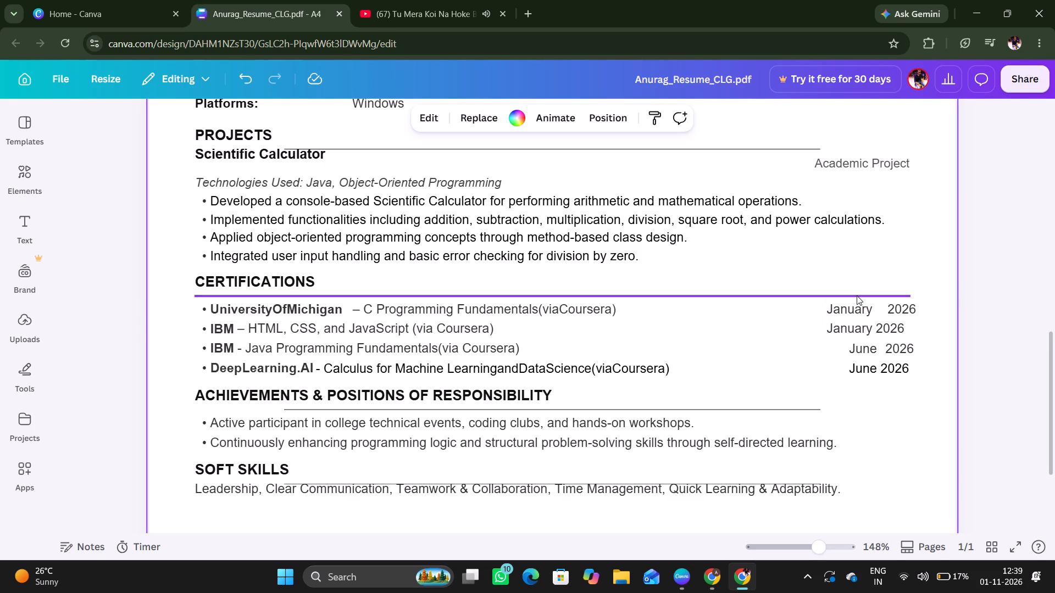
click(857, 295)
drag(885, 381, 856, 325)
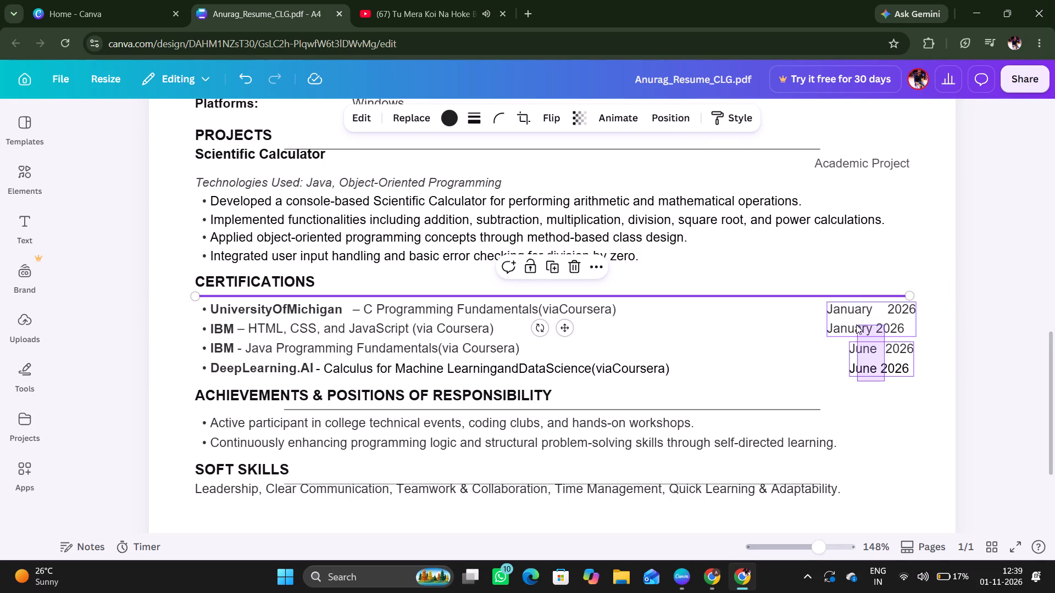
drag(856, 325, 855, 324)
key(ctrl+Delete)
key(BackSpace)
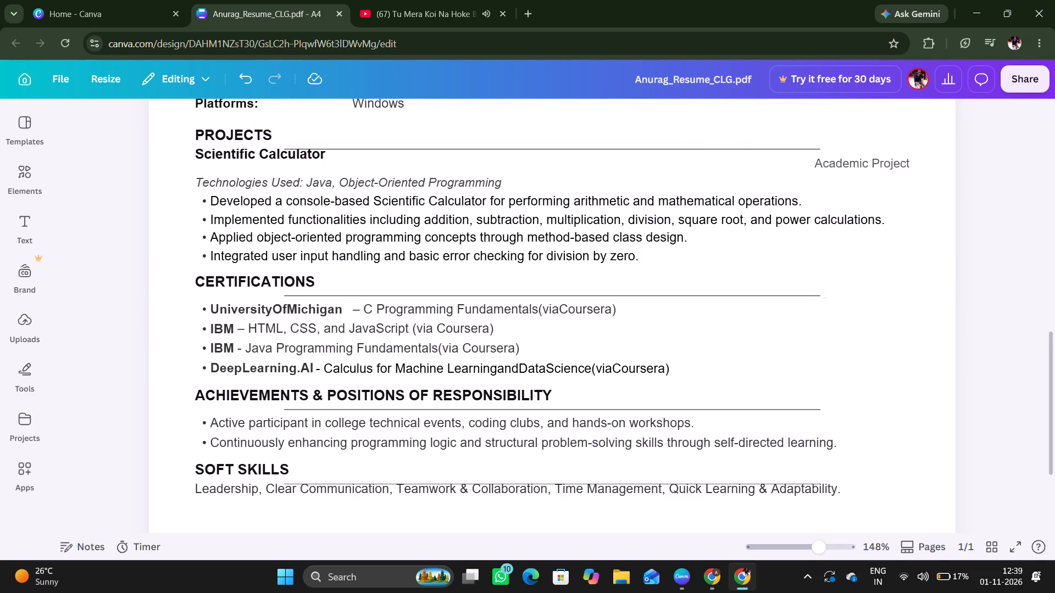
Delete the "Academic Project" label beside Scientific Calculator in the Projects section.
scroll(896, 158, up, 1)
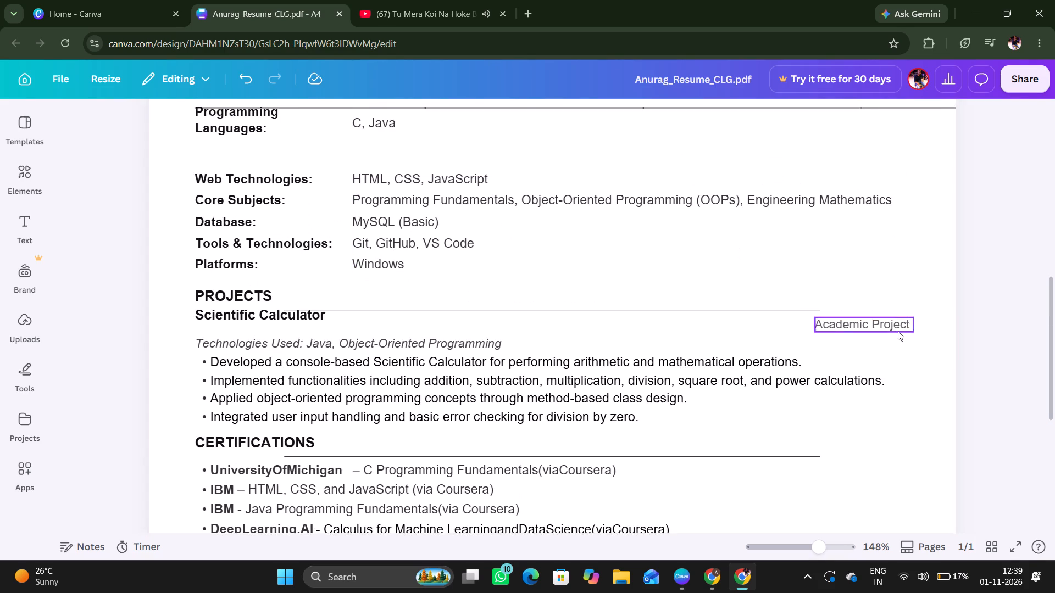
drag(900, 343, 879, 302)
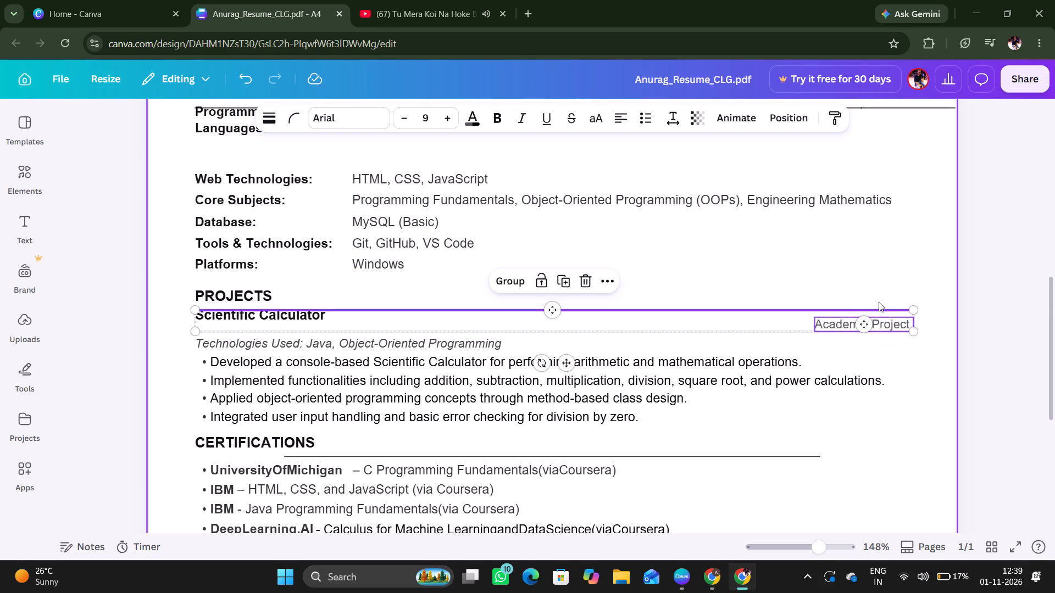
click(891, 358)
drag(917, 353, 909, 337)
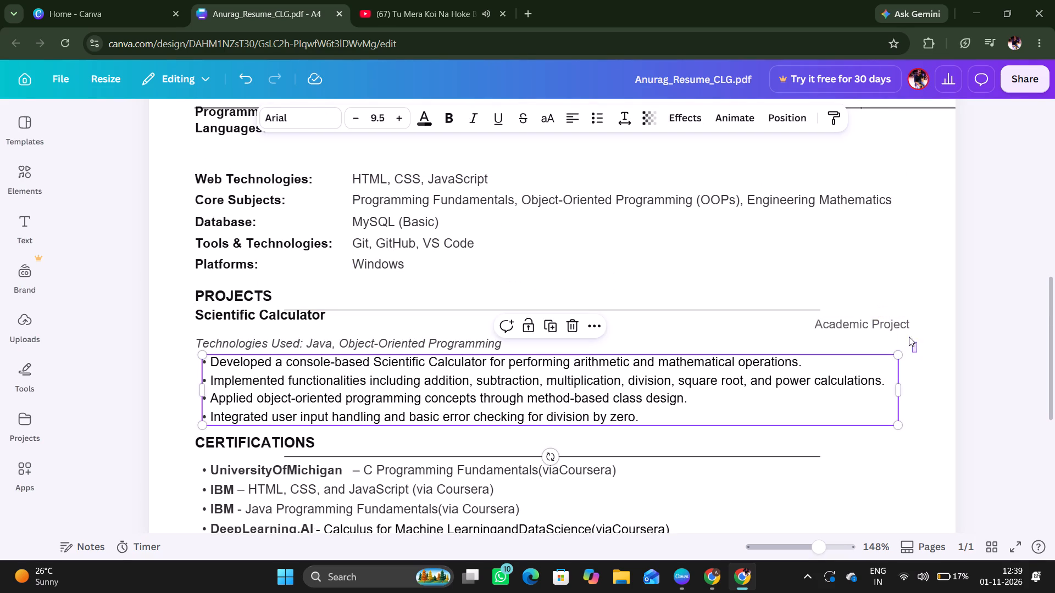
drag(909, 337, 901, 327)
key(ctrl+Delete)
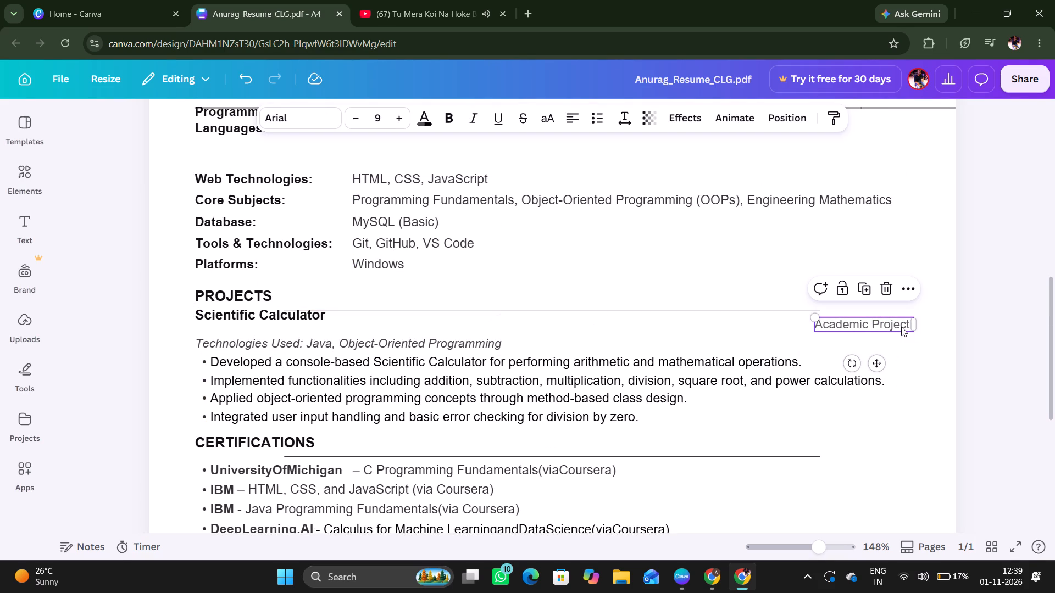
key(BackSpace)
Move the Soft Skills text block down and slightly left so it sits clear below its divider line.
scroll(901, 327, up, 3)
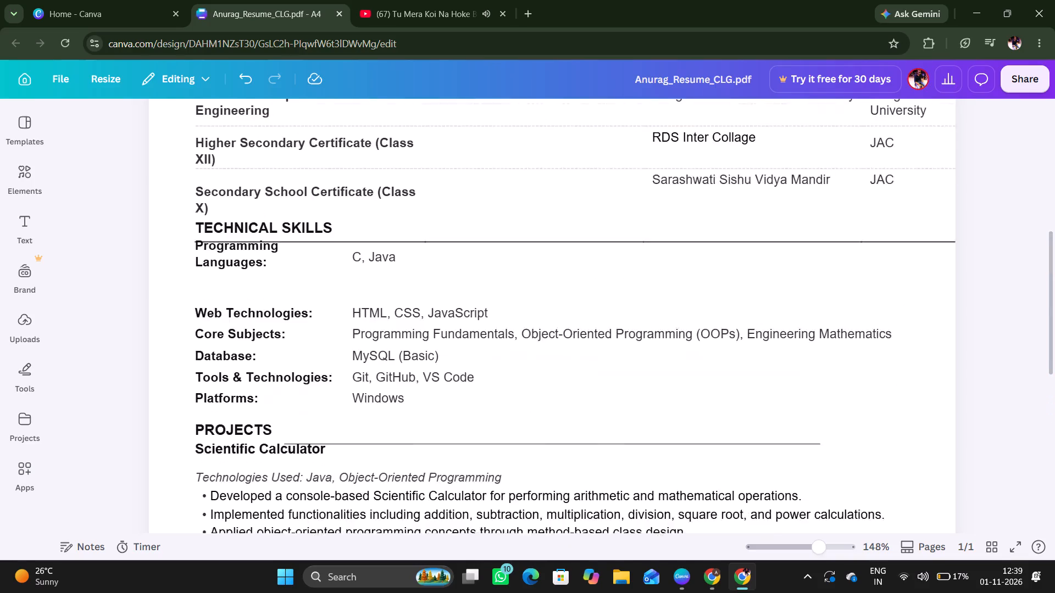
scroll(901, 327, up, 4)
scroll(901, 327, down, 1)
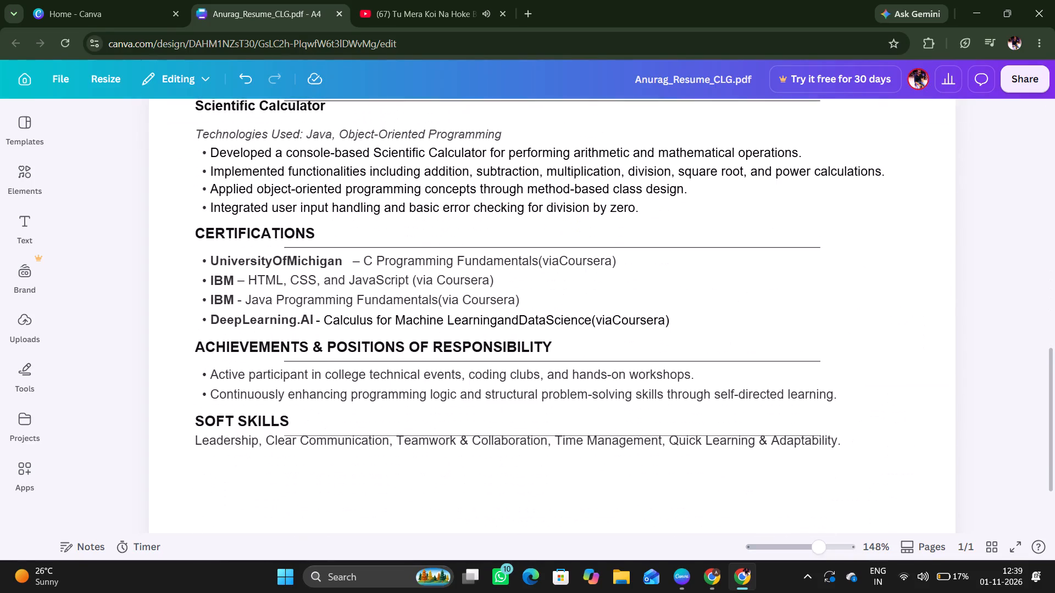
scroll(901, 327, down, 1)
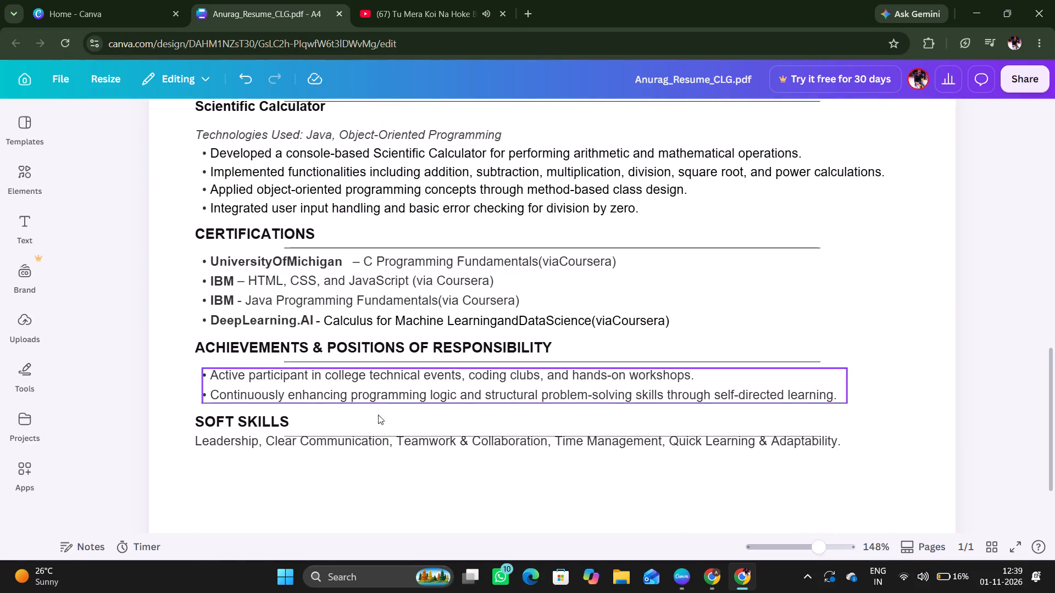
drag(356, 444, 353, 469)
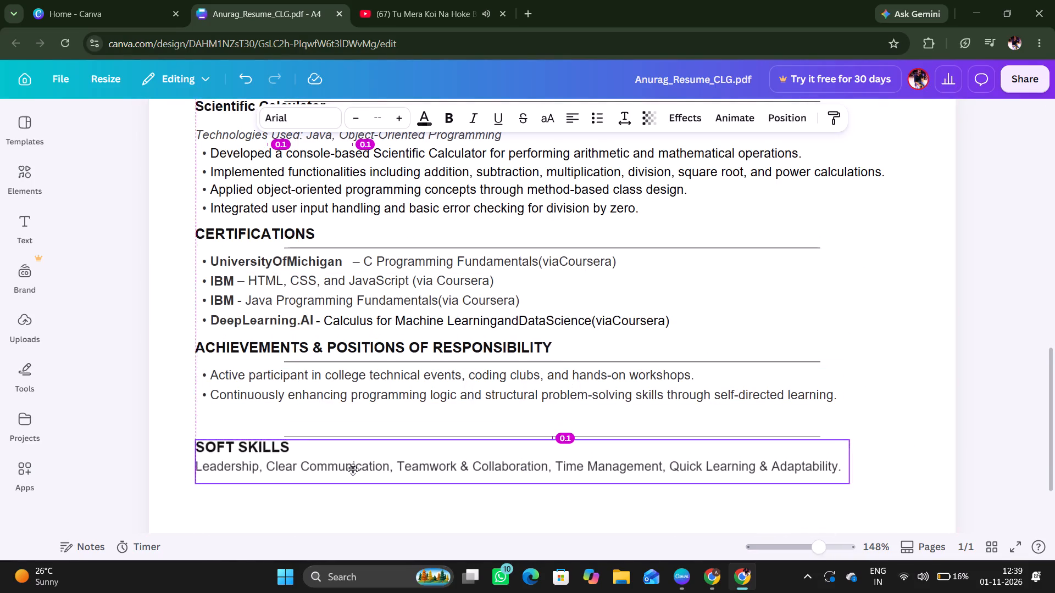
drag(353, 469, 349, 483)
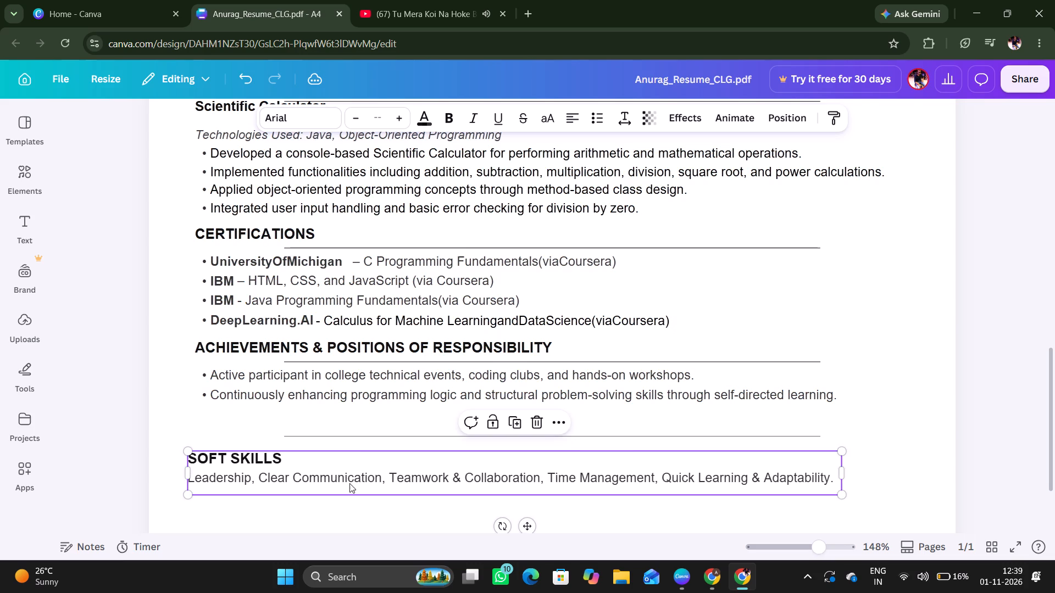
Nudge the Soft Skills divider line down and slightly right so it runs level with the Soft Skills heading.
click(365, 435)
click(365, 435)
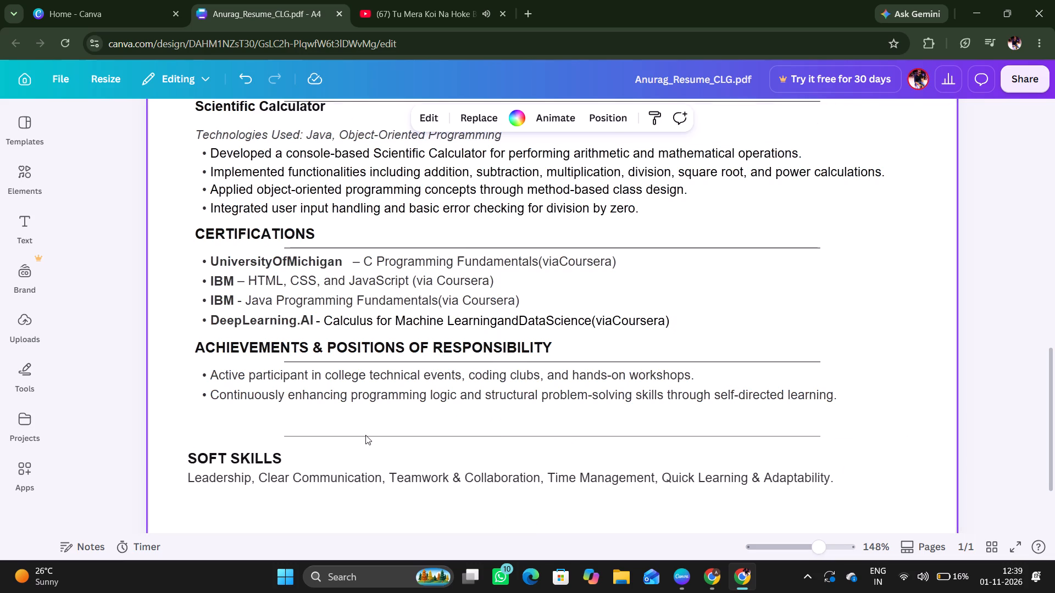
click(365, 435)
click(370, 437)
key(Down)
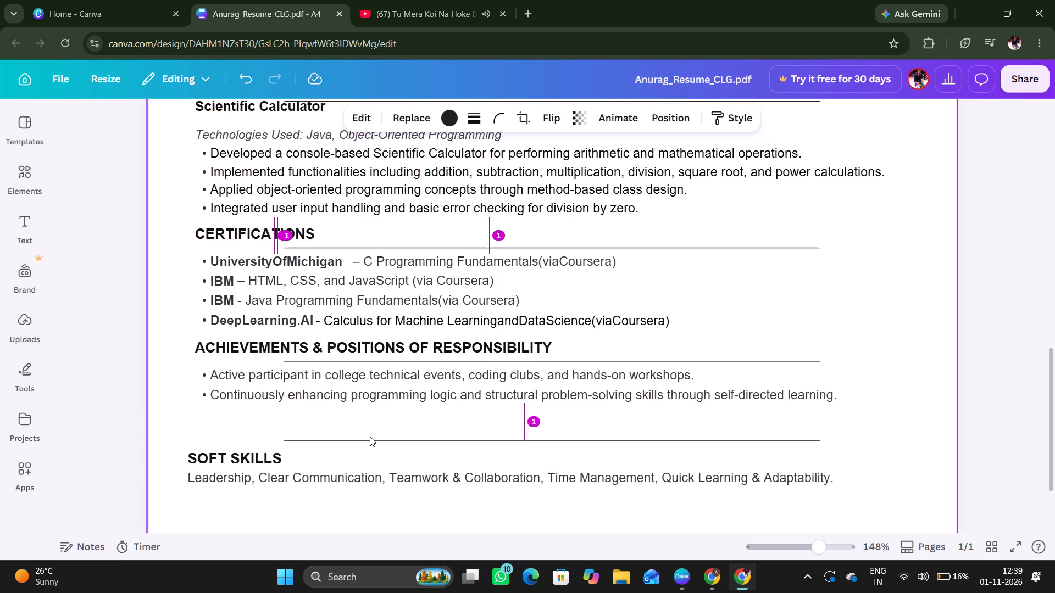
key(Down)
key(Down)
key(Right)
key(Down)
key(Down)
key(Down)
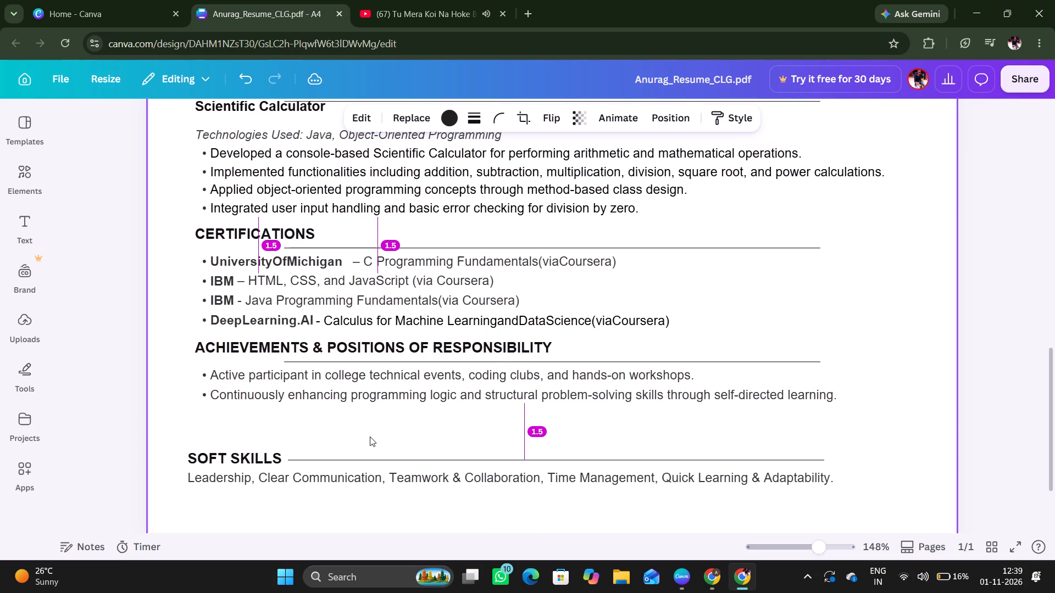
key(Up)
key(Down)
Move the two Achievements & Positions of Responsibility bullets down, close above the Soft Skills heading.
drag(323, 382, 321, 404)
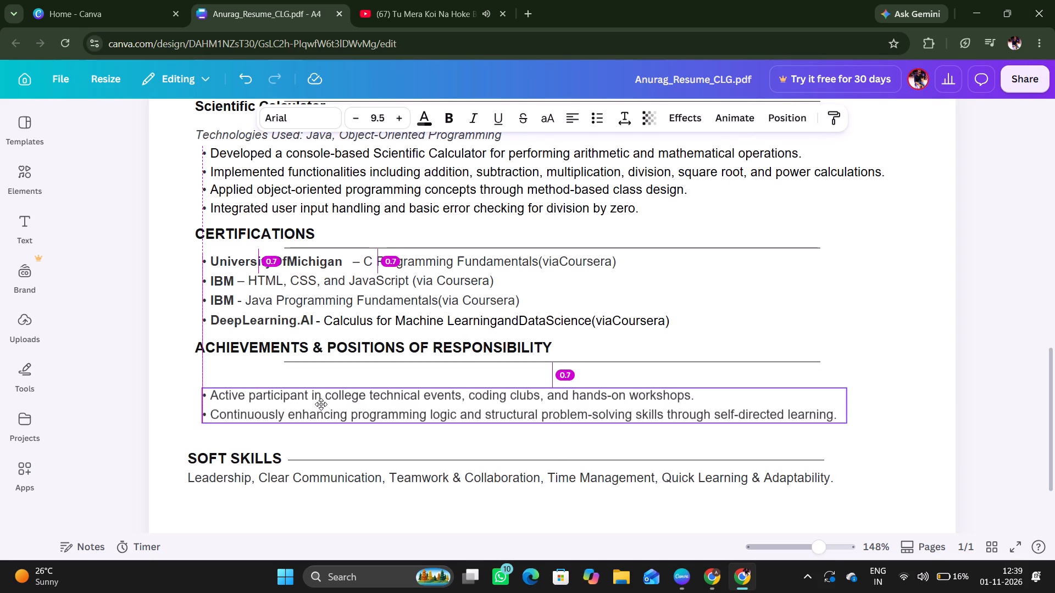
drag(321, 404, 324, 415)
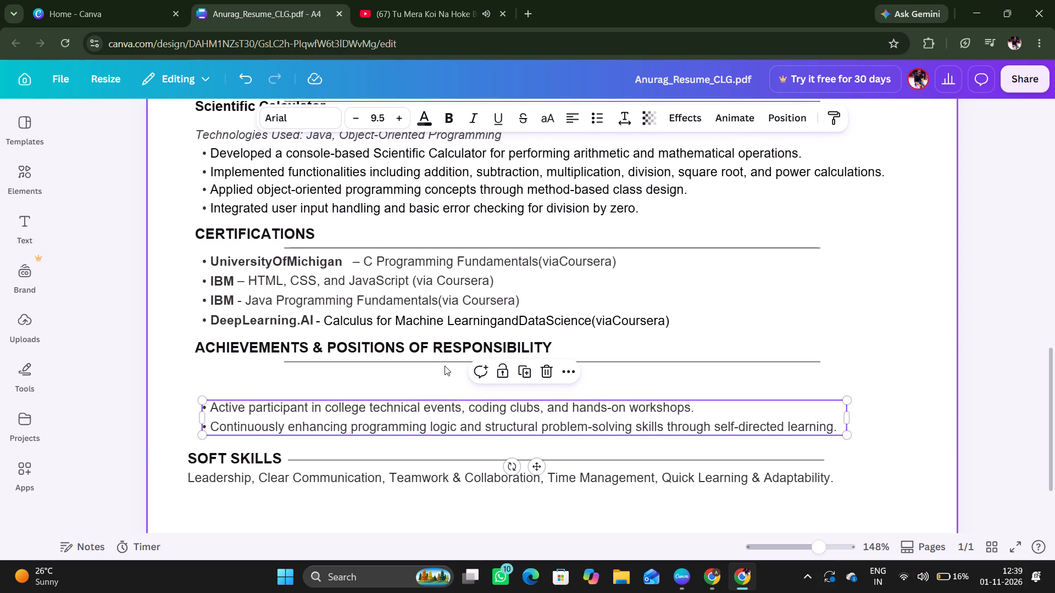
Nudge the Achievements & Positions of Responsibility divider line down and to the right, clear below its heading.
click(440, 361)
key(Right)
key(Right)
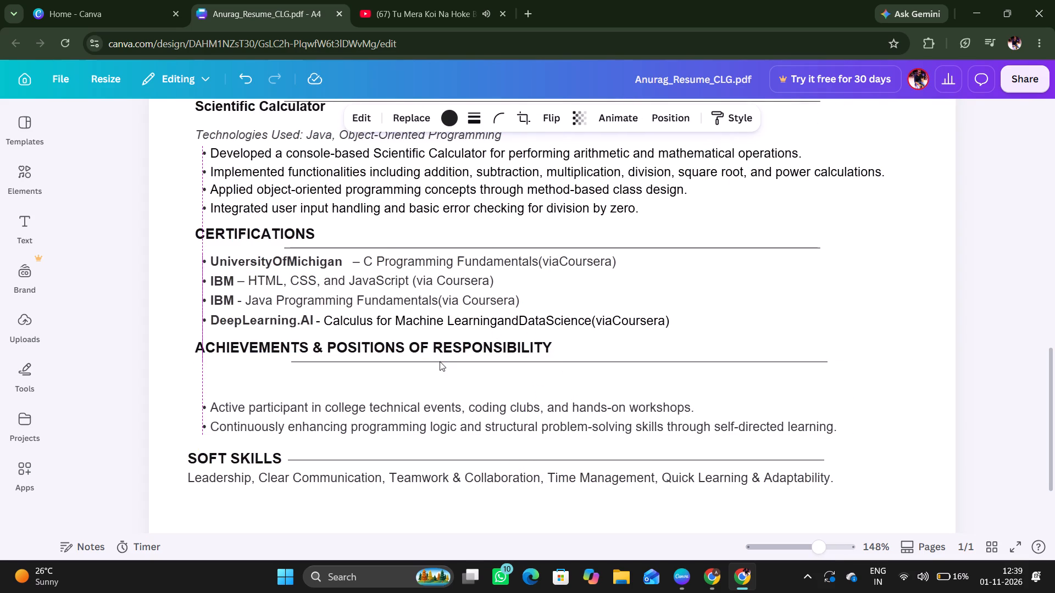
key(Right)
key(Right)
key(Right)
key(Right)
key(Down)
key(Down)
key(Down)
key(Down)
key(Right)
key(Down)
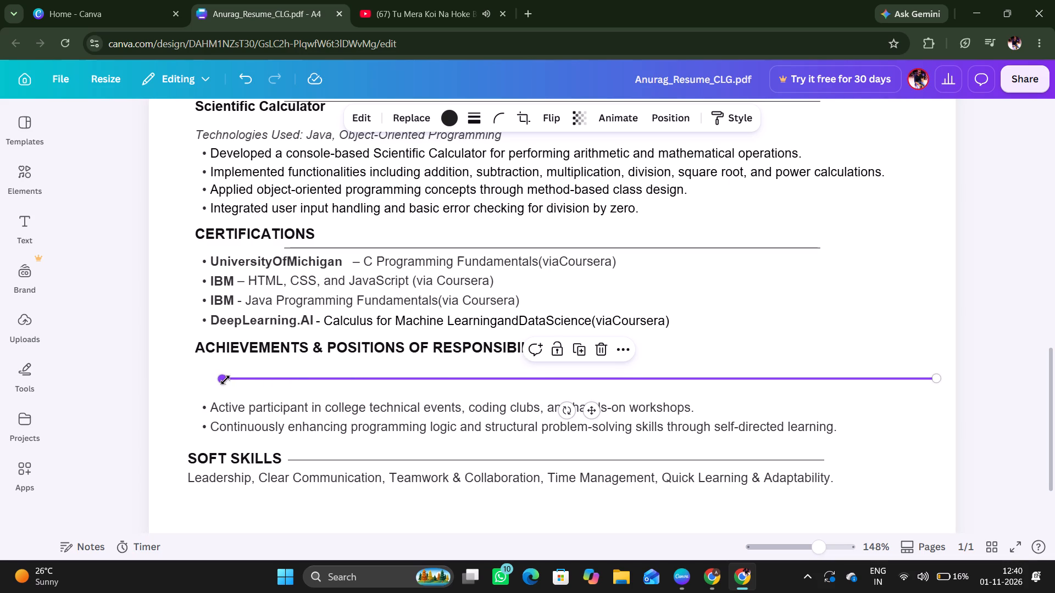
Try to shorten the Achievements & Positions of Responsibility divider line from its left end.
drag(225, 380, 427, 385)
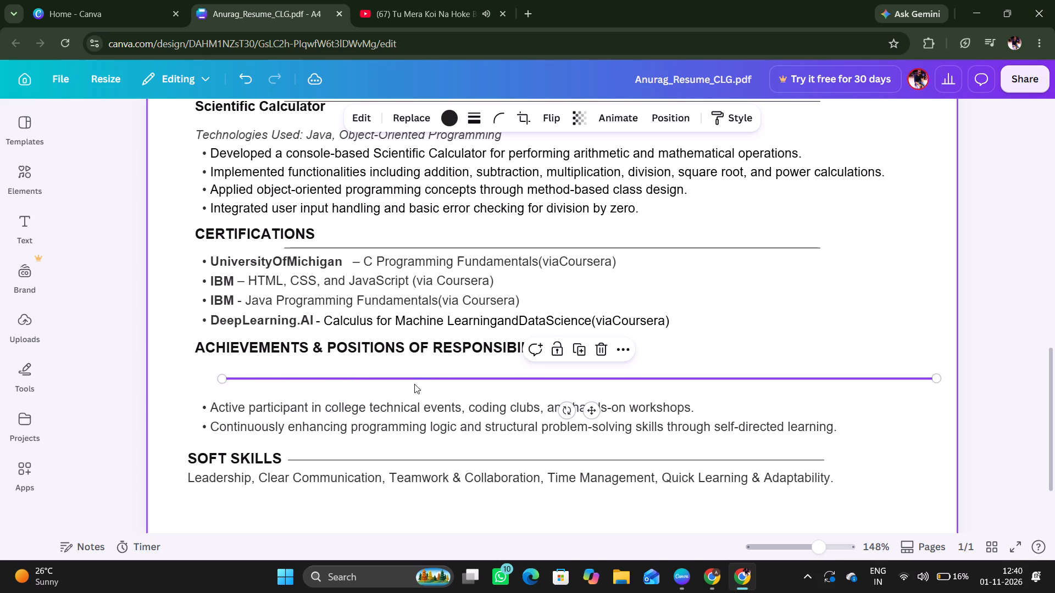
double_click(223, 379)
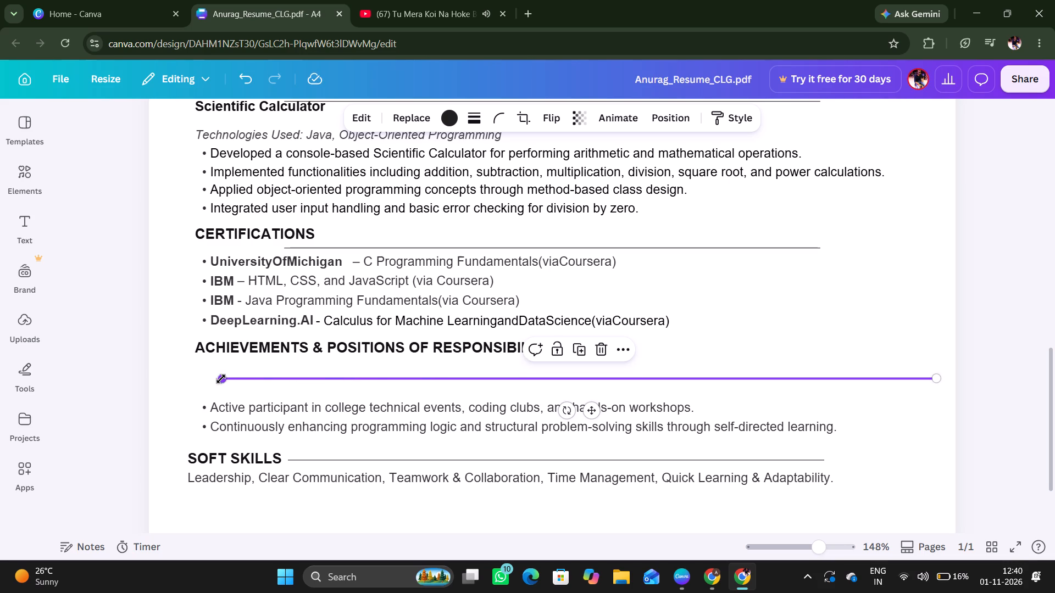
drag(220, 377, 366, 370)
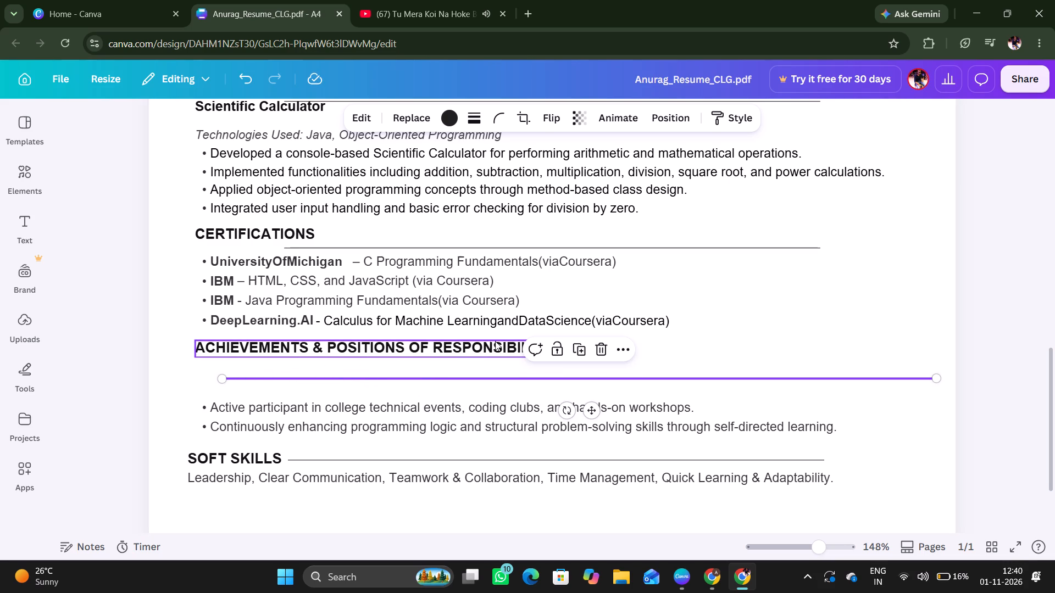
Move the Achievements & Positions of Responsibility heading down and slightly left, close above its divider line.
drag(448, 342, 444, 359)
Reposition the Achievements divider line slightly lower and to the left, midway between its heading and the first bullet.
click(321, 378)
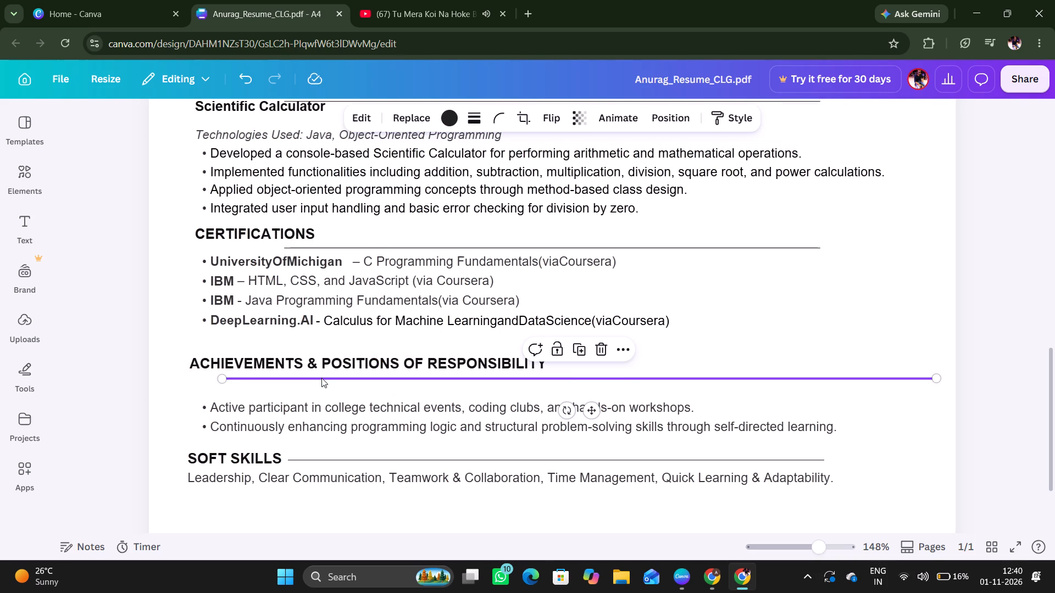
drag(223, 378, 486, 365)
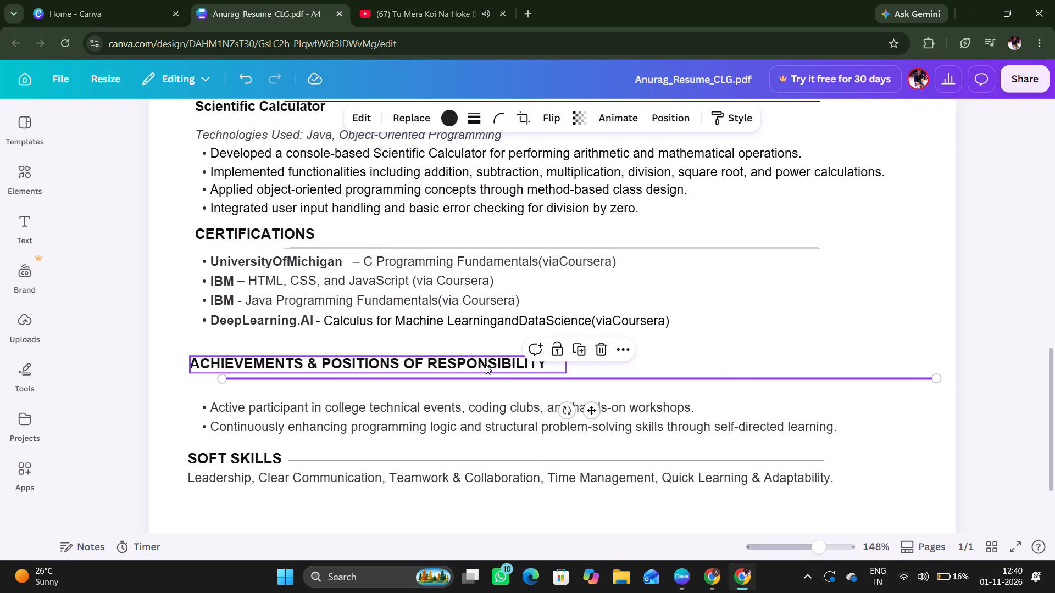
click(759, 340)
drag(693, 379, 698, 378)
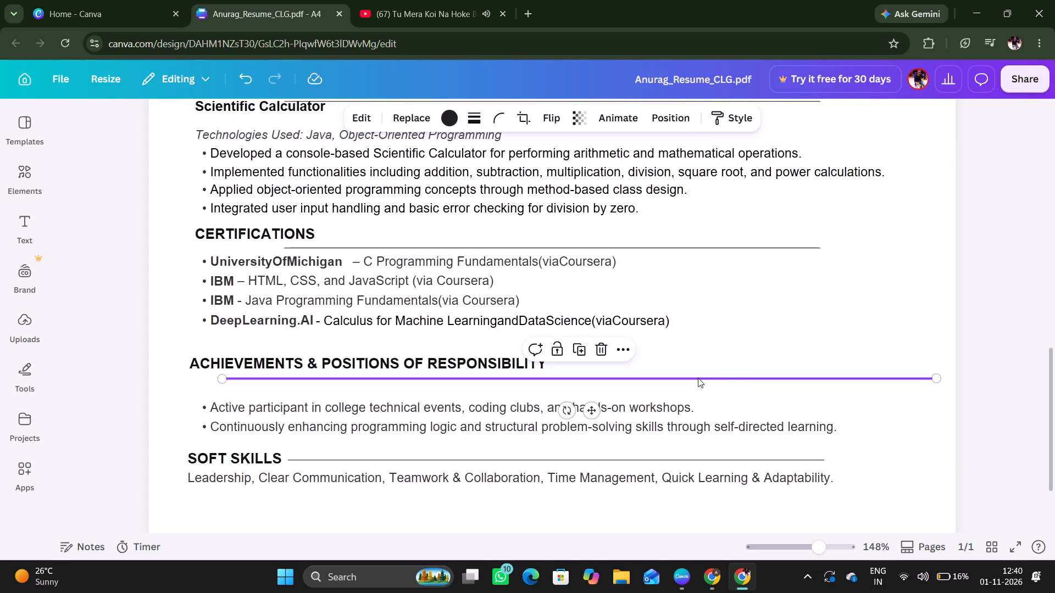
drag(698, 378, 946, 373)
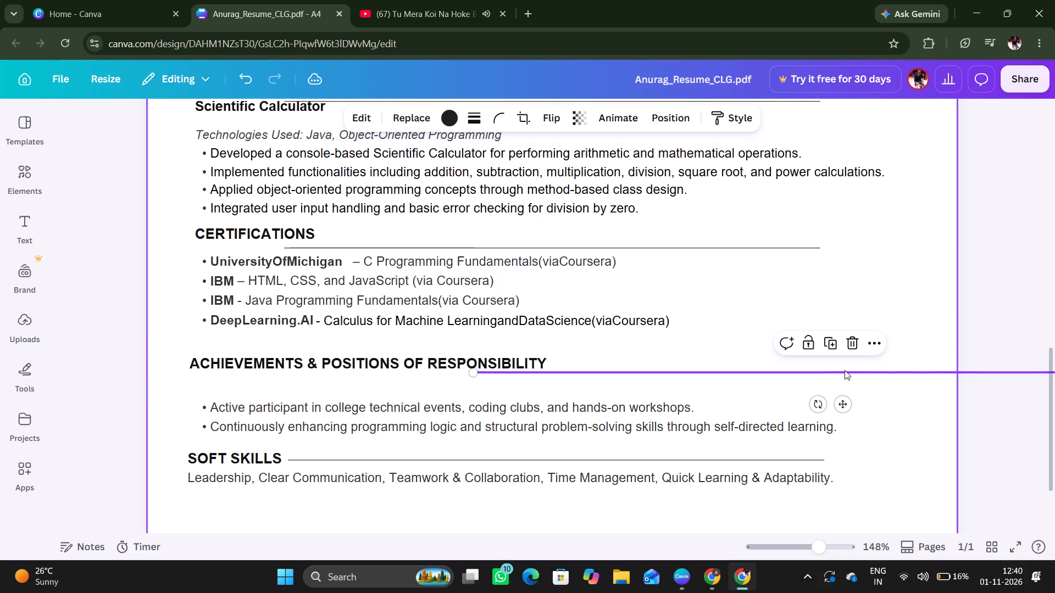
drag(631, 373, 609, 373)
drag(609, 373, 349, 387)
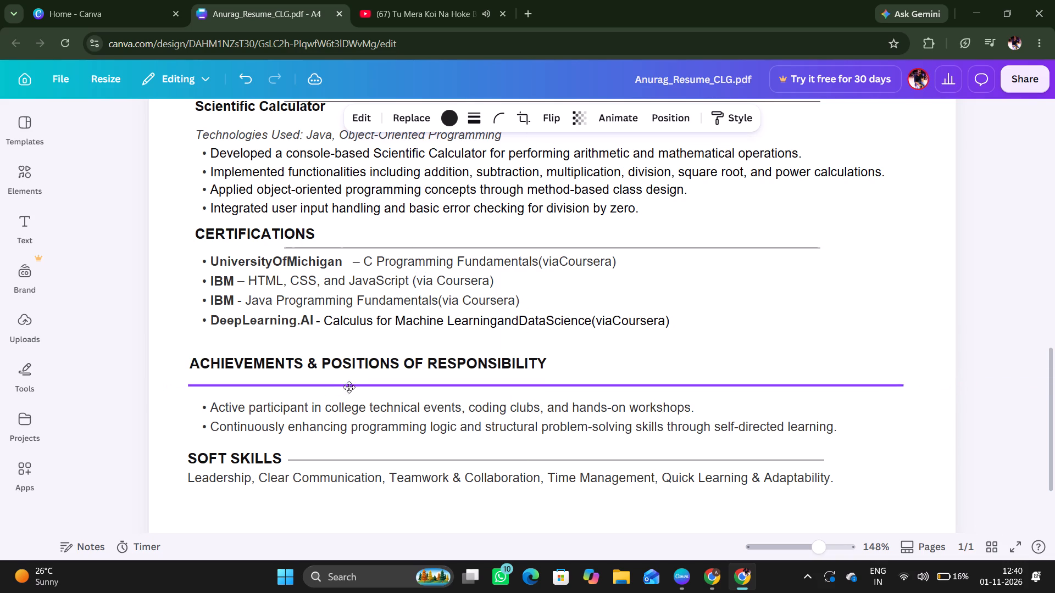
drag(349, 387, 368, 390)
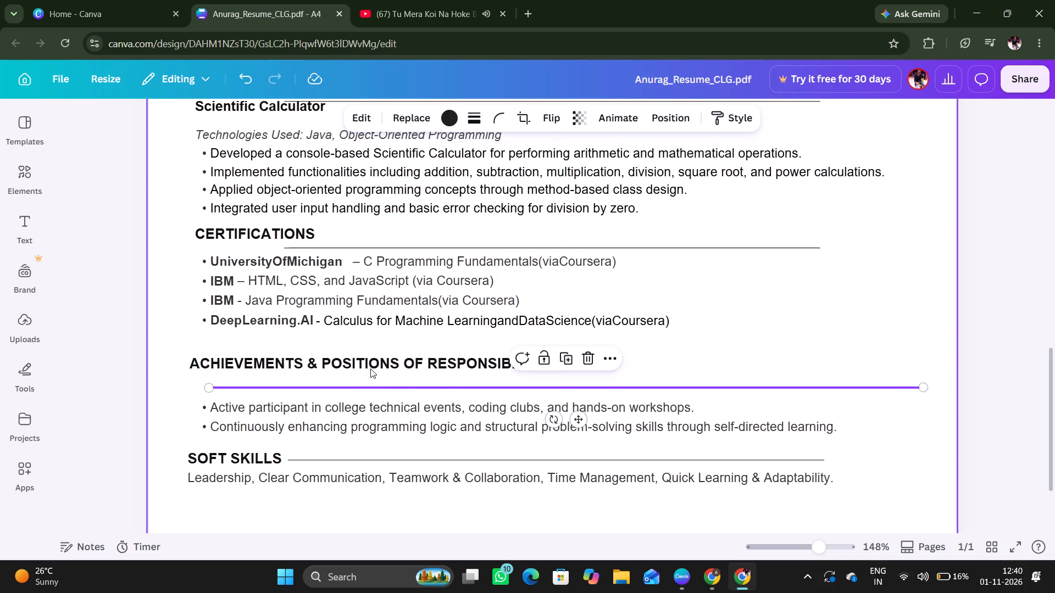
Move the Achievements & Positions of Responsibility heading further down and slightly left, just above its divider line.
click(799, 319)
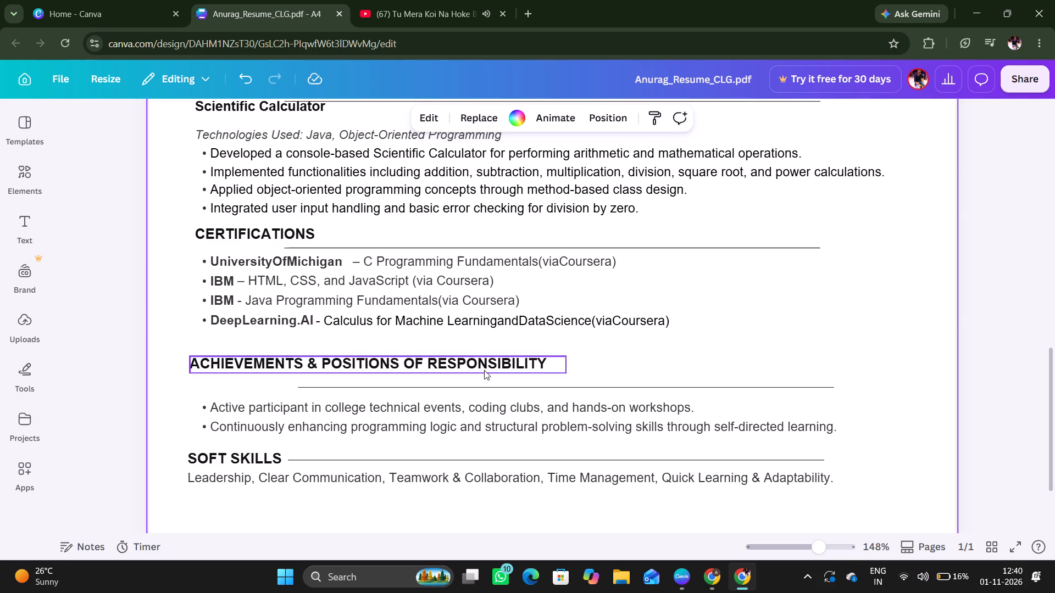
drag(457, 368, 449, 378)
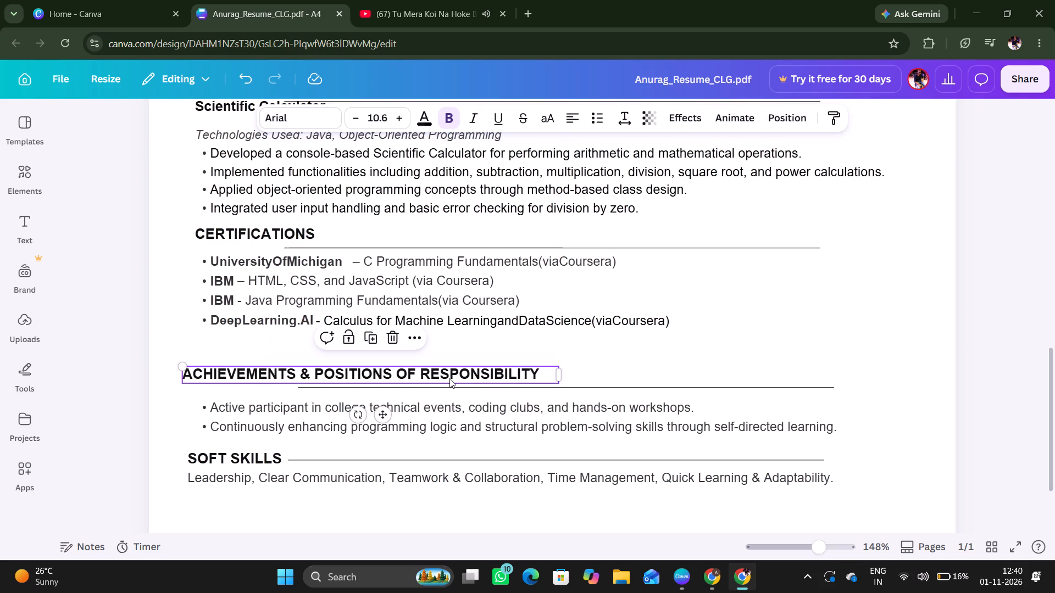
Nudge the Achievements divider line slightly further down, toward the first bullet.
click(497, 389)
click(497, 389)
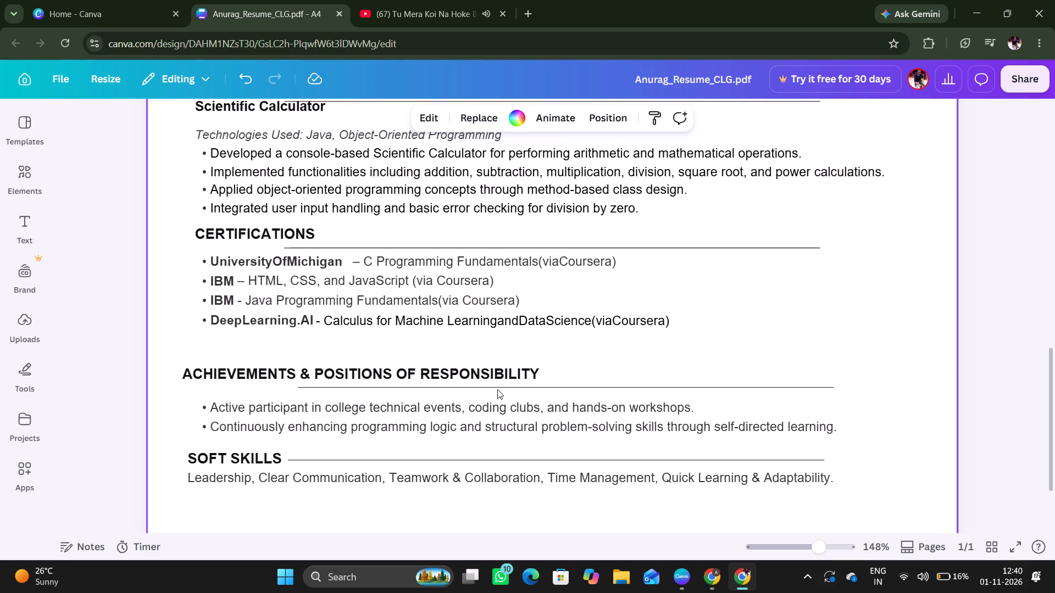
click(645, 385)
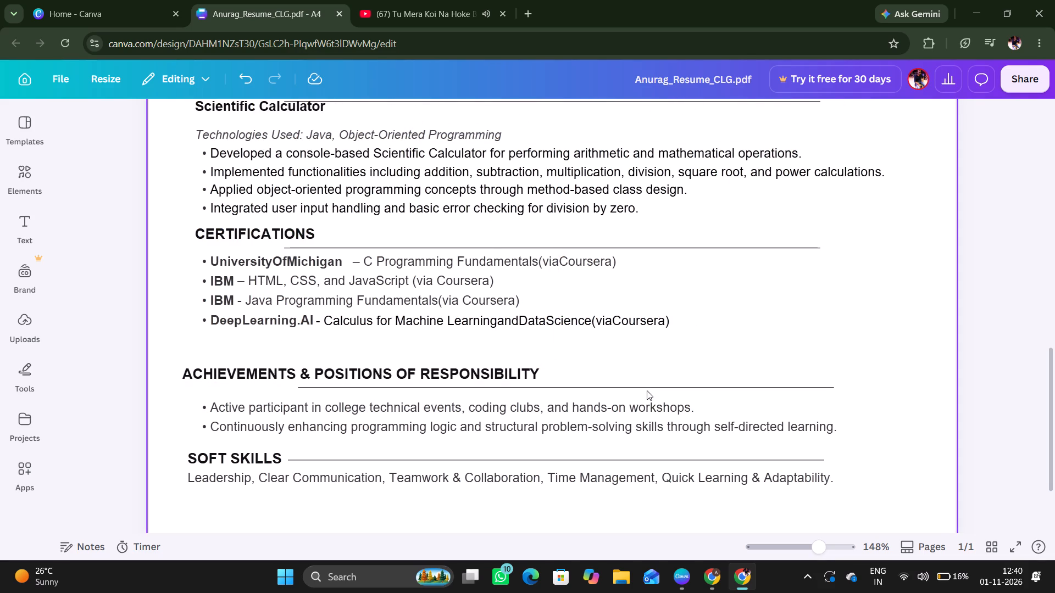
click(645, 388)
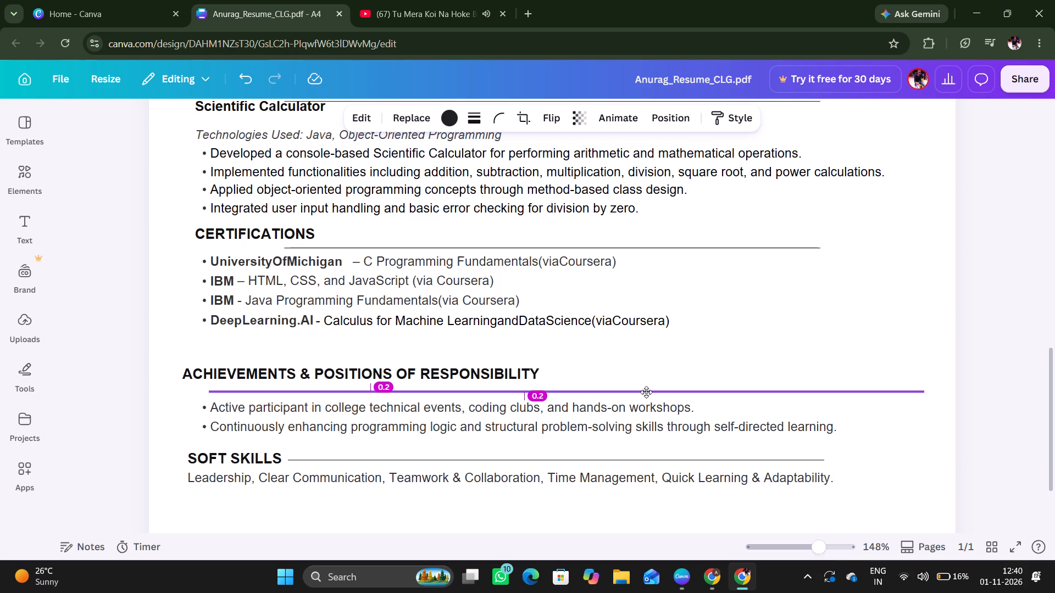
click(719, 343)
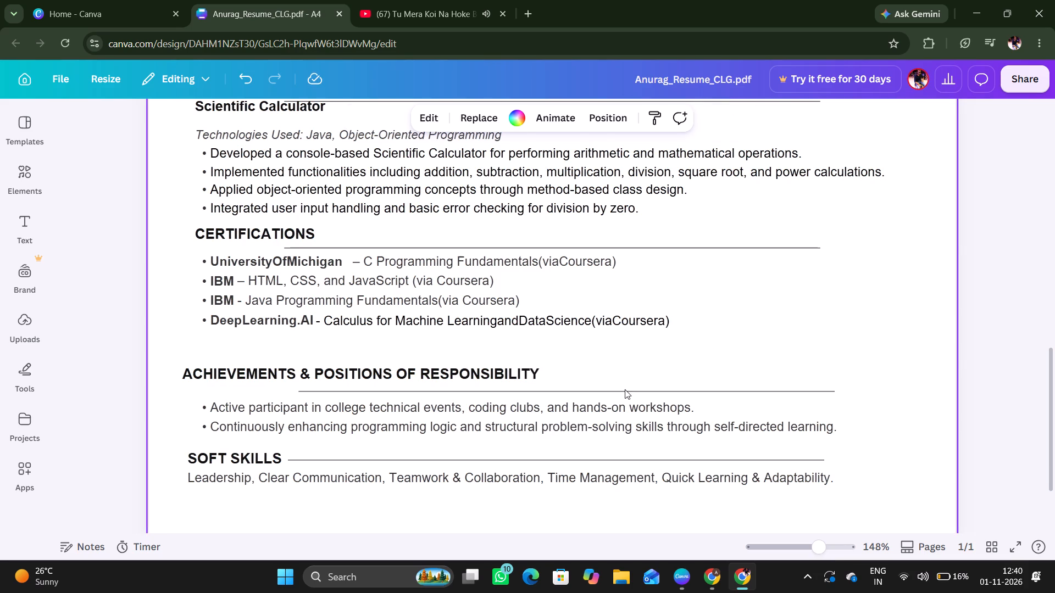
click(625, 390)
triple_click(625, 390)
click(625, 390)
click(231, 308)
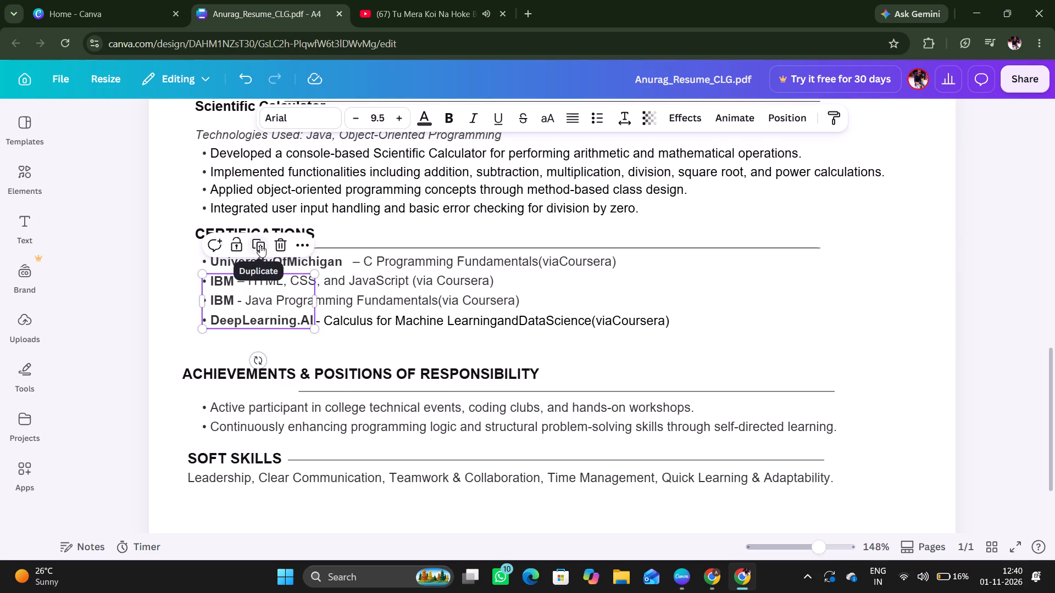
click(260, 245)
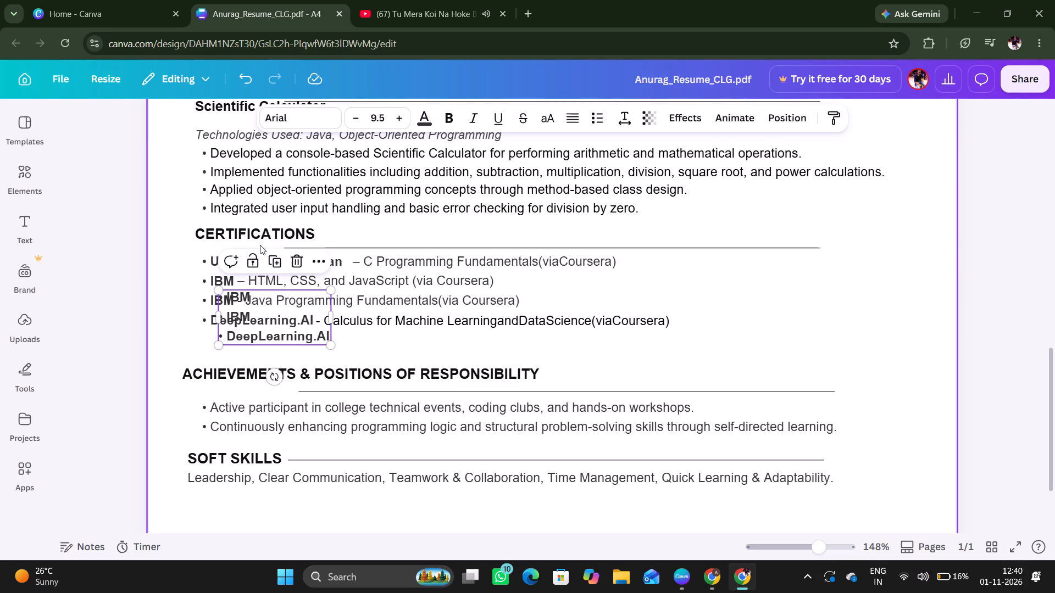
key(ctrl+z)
Undo the recent edits back to before the certification dates and the "Academic Project" label were deleted.
scroll(260, 245, up, 4)
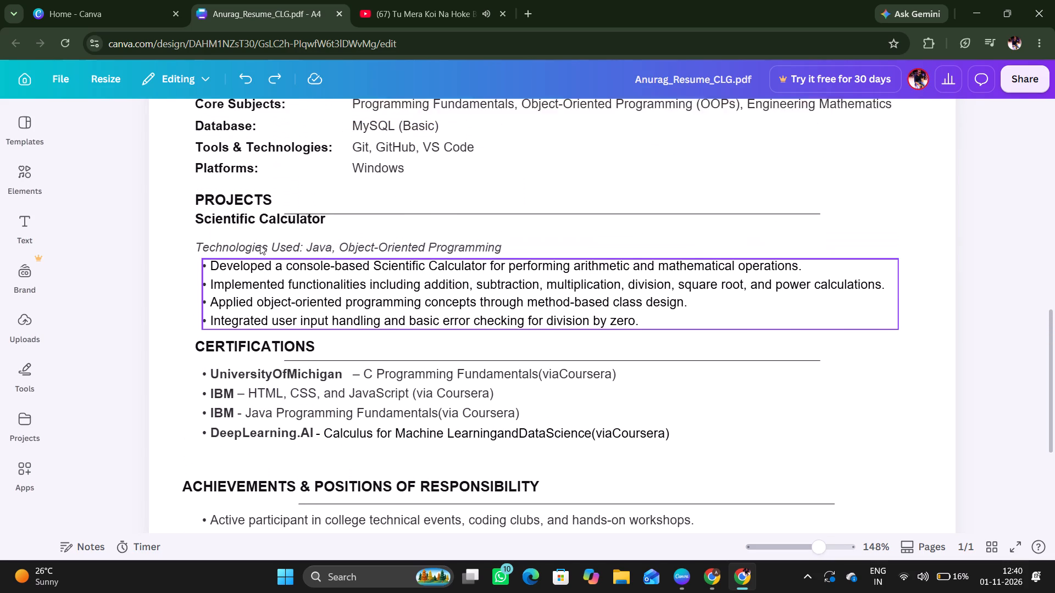
scroll(260, 245, up, 2)
scroll(260, 245, down, 1)
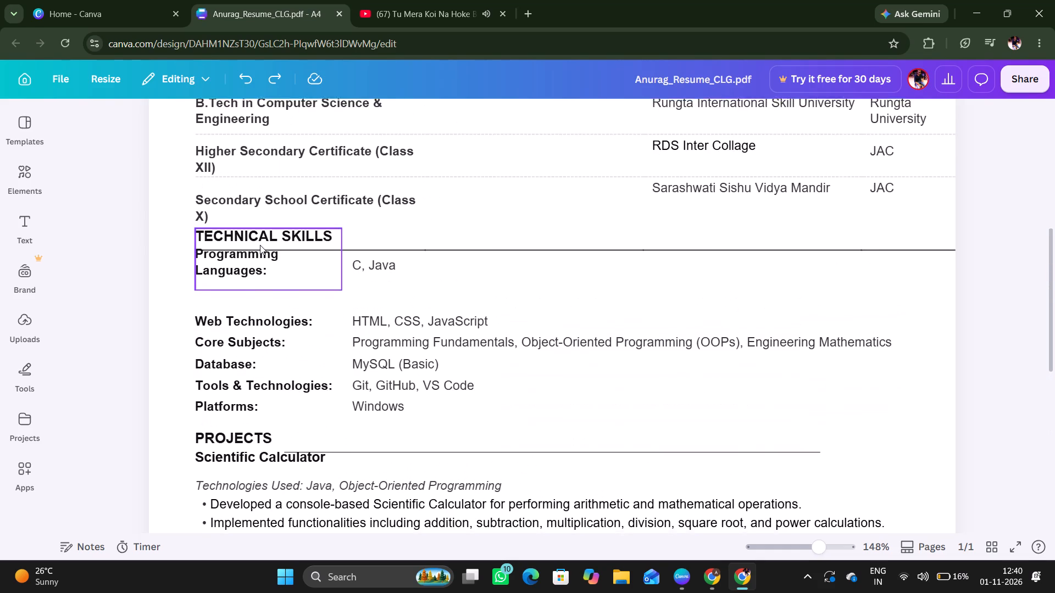
scroll(260, 245, down, 1)
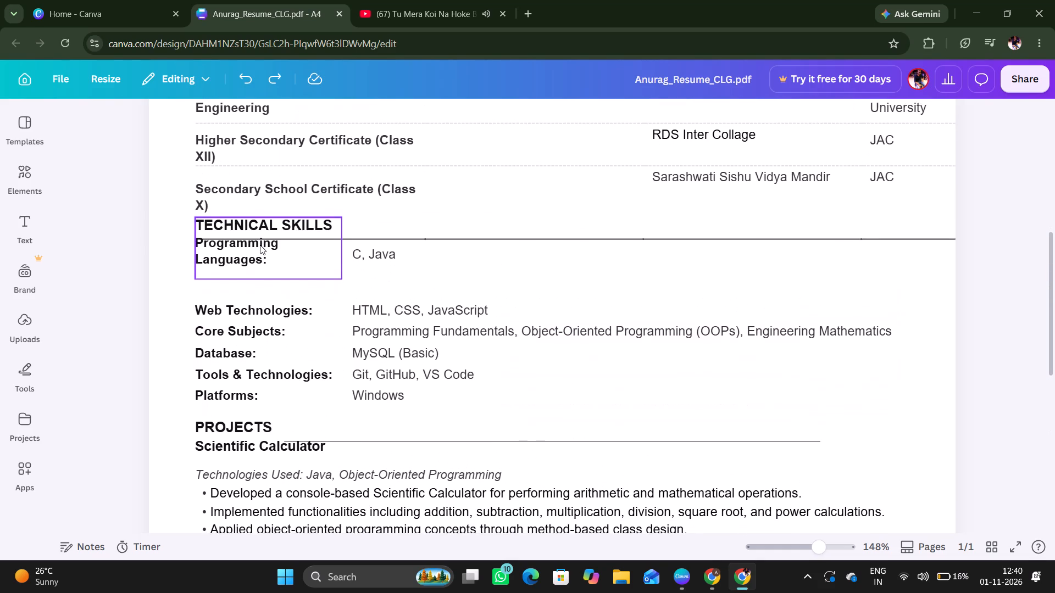
scroll(260, 245, down, 1)
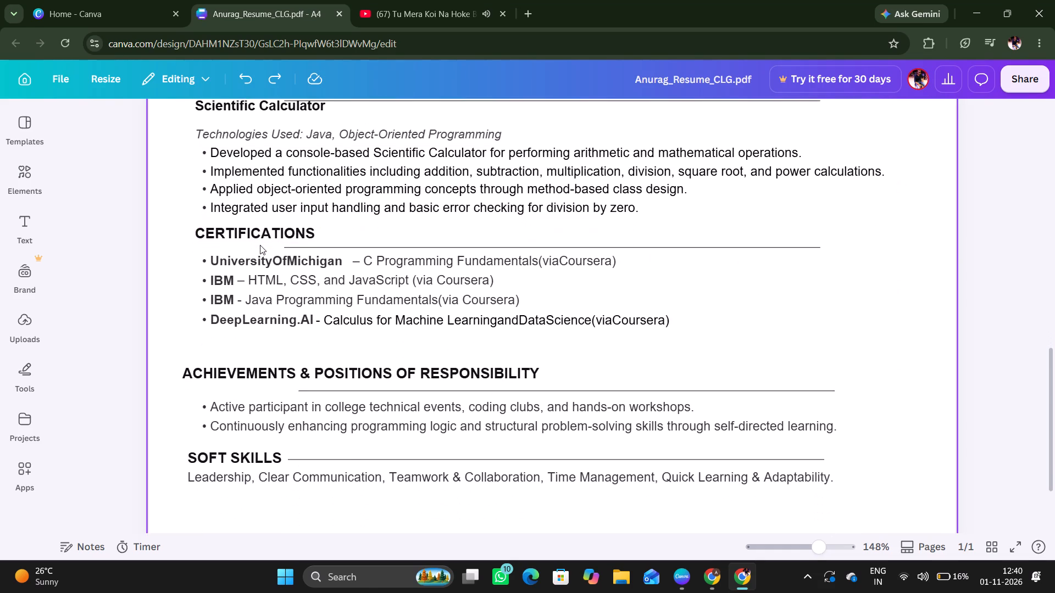
key(ctrl+z)
key(ctrl+z)
key(ctrl+z)
key(ctrl+z)
key(ctrl+z)
key(ctrl+z)
key(ctrl+z)
key(ctrl+z)
key(ctrl+z)
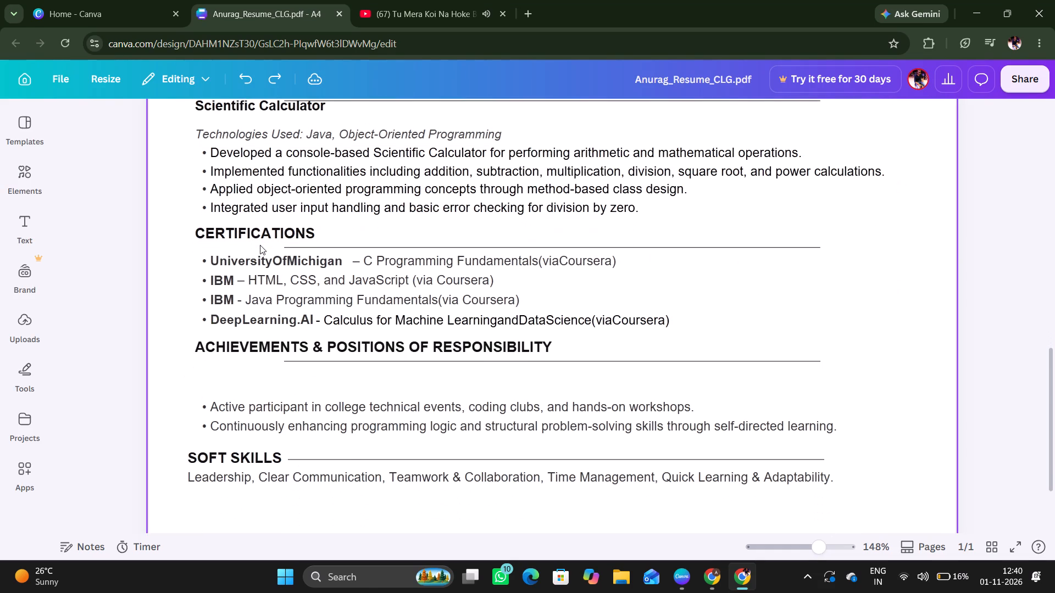
key(ctrl+z)
key(ctrl+z)
key(ctrl+z)
key(ctrl+z)
key(ctrl+z)
key(ctrl+z)
key(ctrl+z)
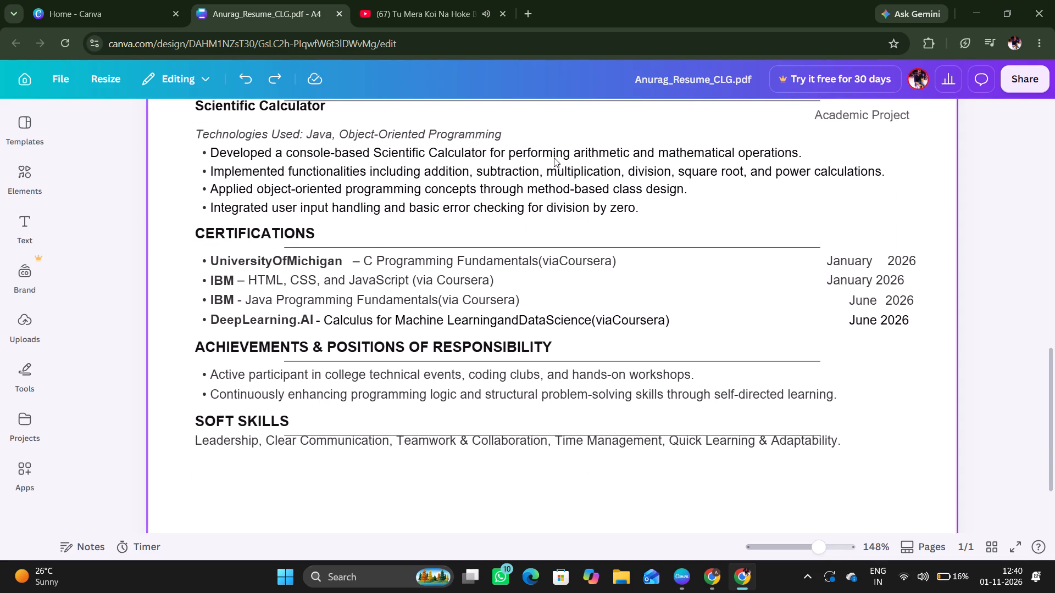
Delete the January 2026 and June 2026 dates beside the four Certifications entries.
drag(895, 379, 870, 270)
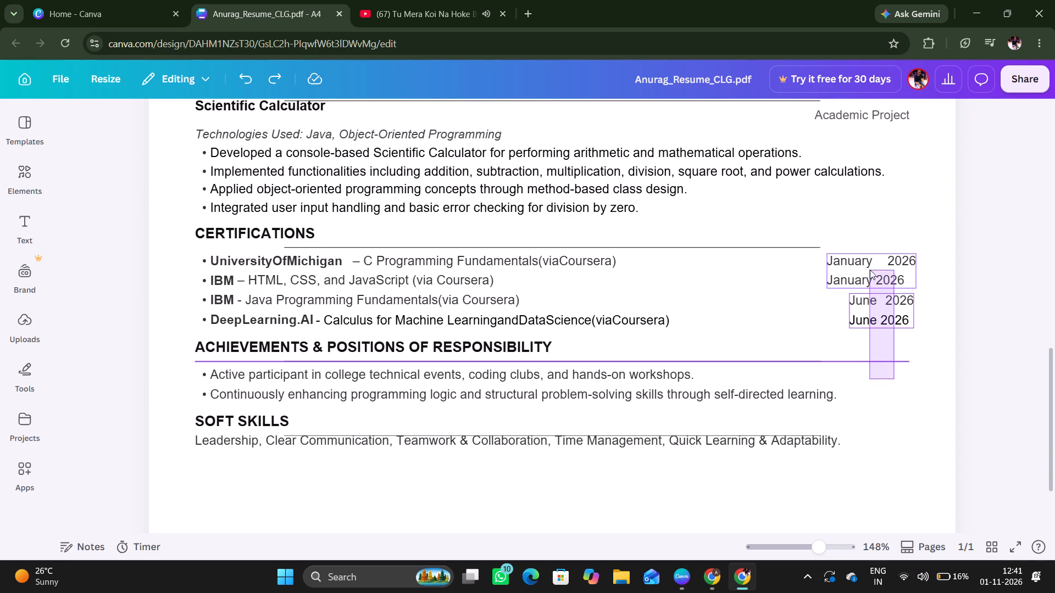
drag(870, 270, 867, 260)
click(939, 426)
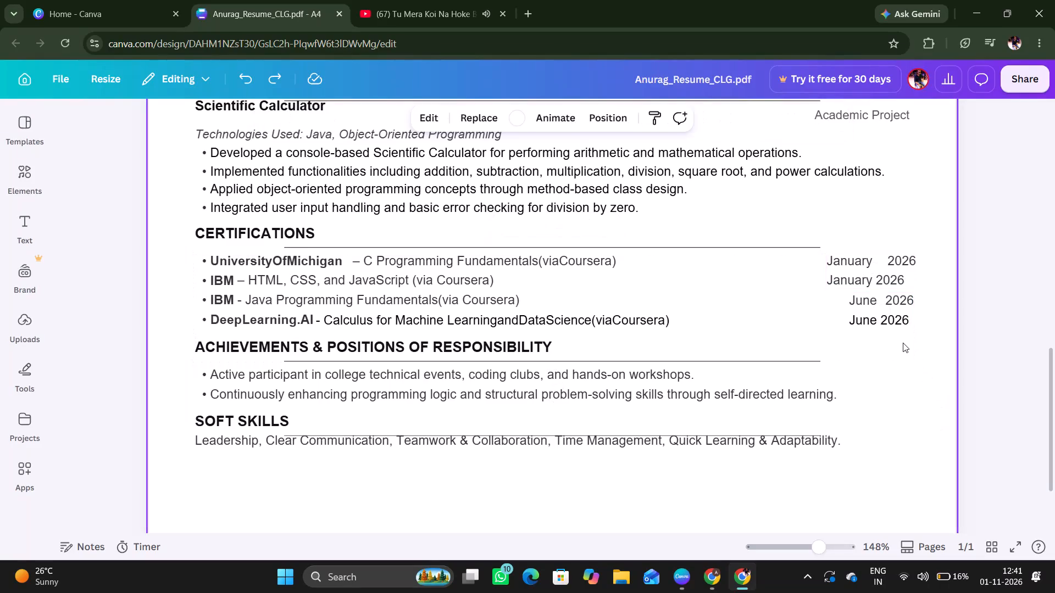
drag(900, 339, 885, 259)
key(BackSpace)
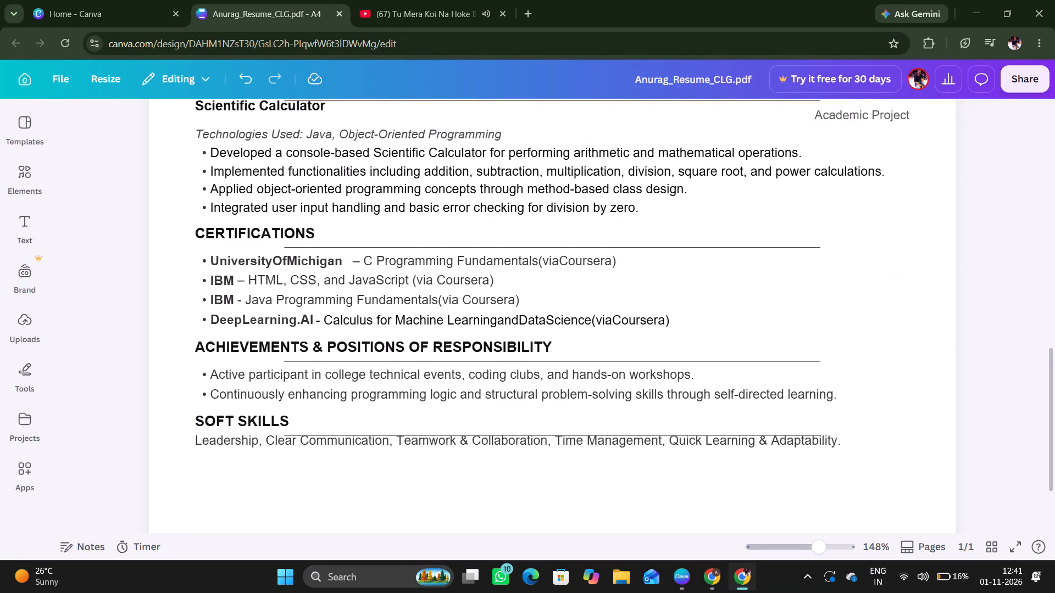
Move the Soft Skills text block down and slightly left so its heading sits level with its divider line.
scroll(885, 259, up, 2)
scroll(681, 355, down, 1)
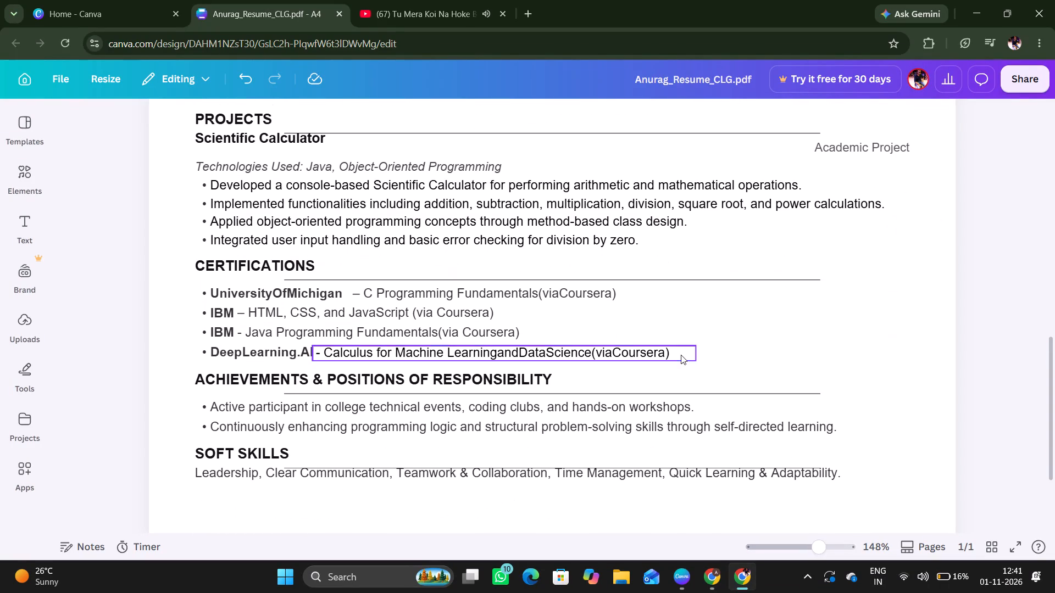
drag(543, 476, 543, 488)
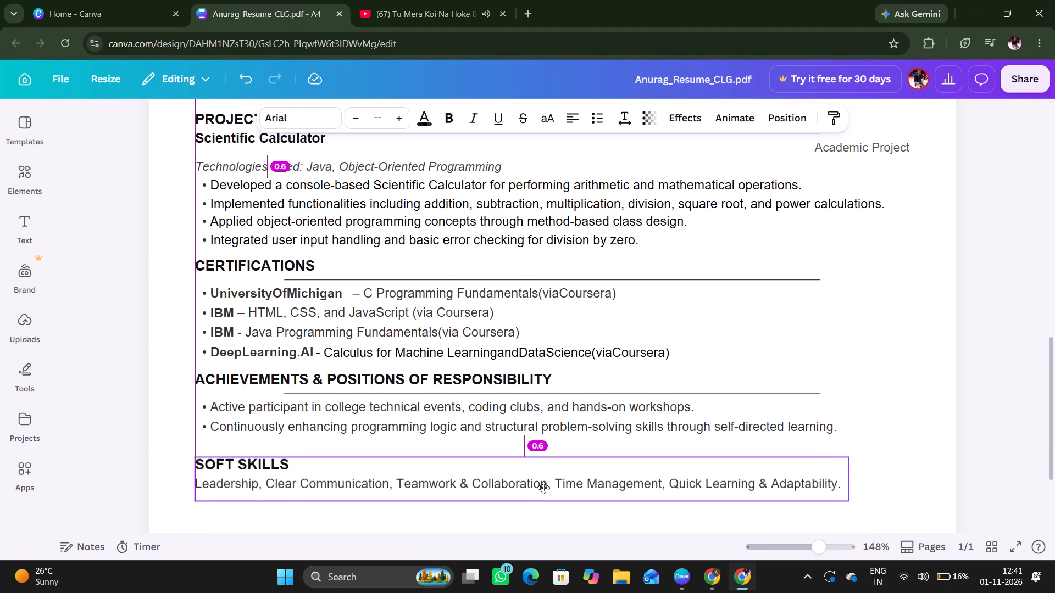
drag(543, 488, 538, 489)
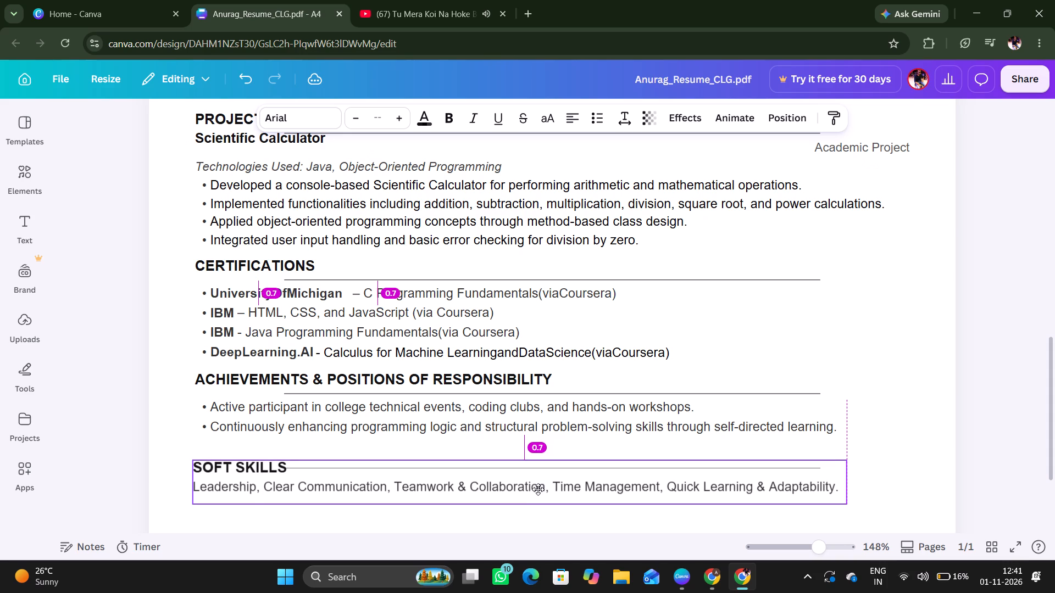
drag(538, 489, 540, 488)
key(Left)
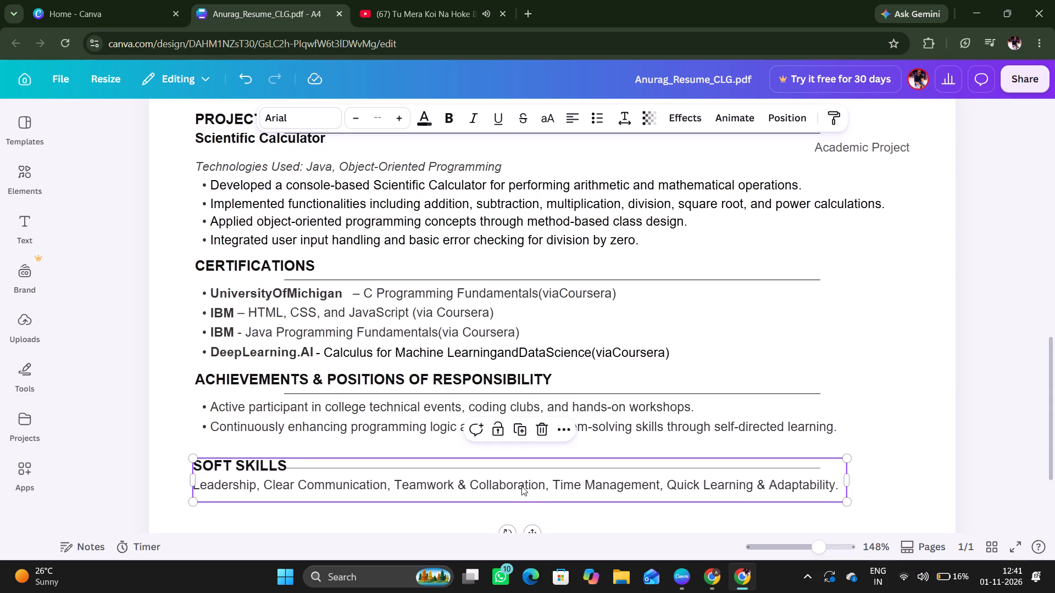
key(Down)
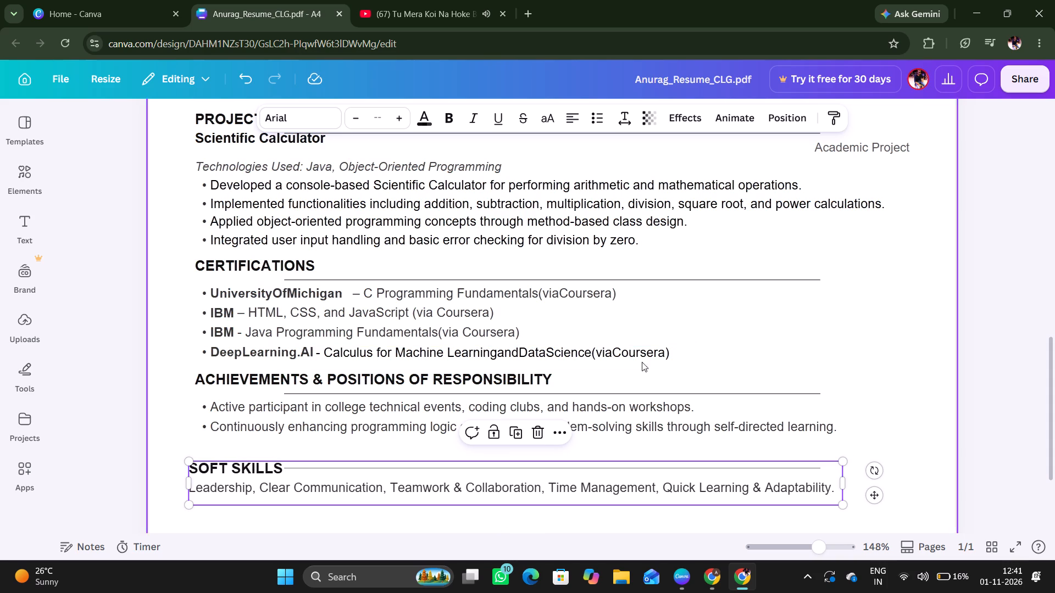
scroll(764, 211, up, 6)
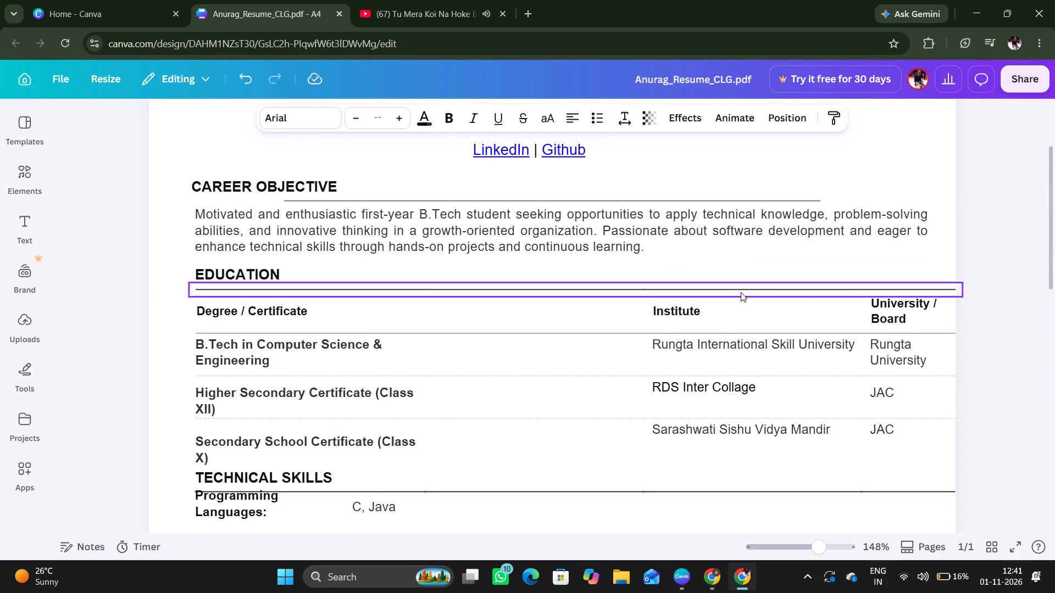
click(1011, 77)
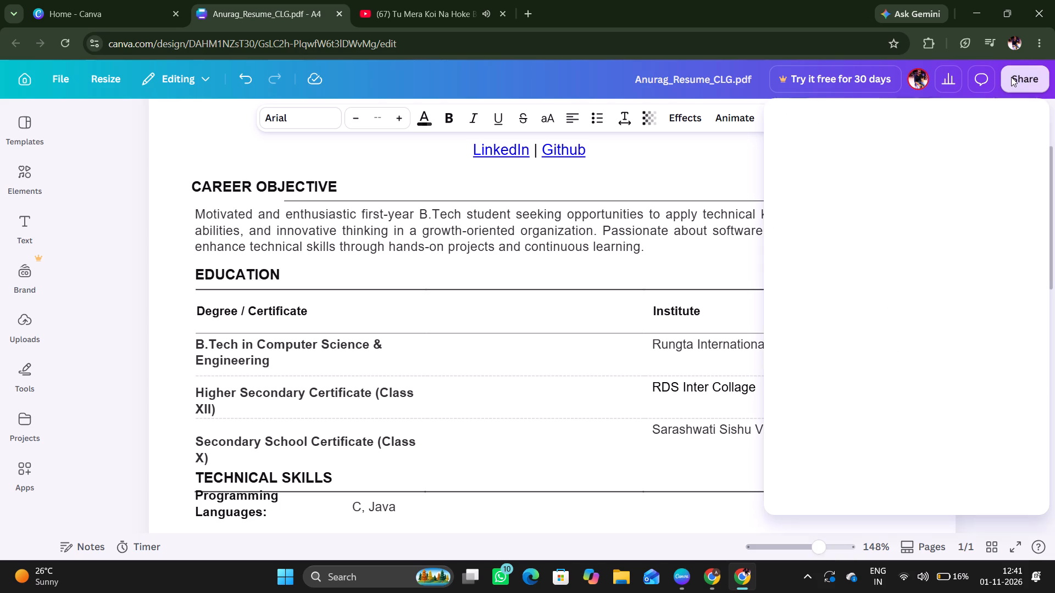
click(823, 401)
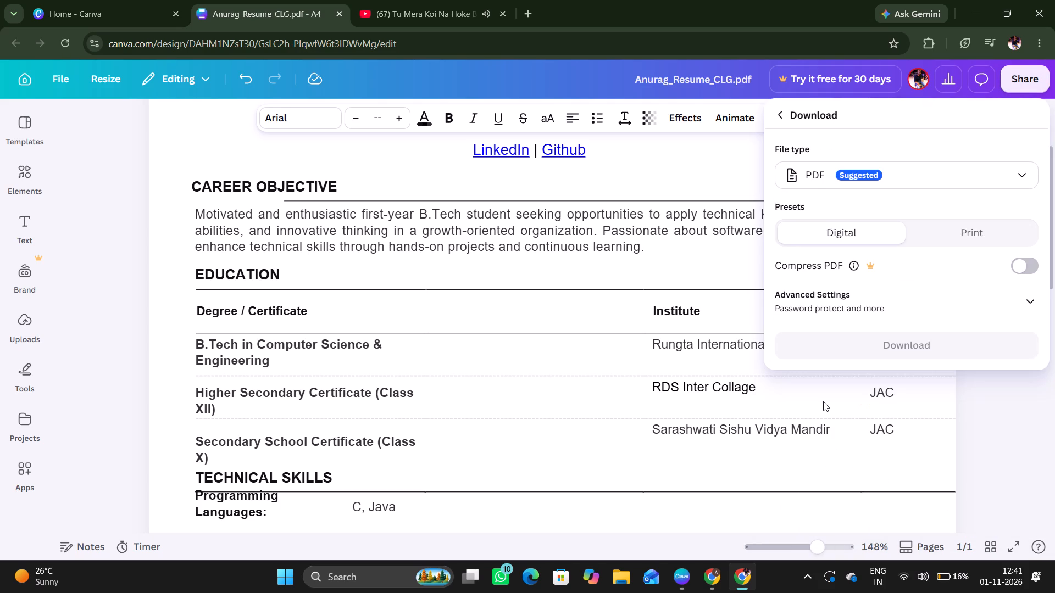
click(931, 176)
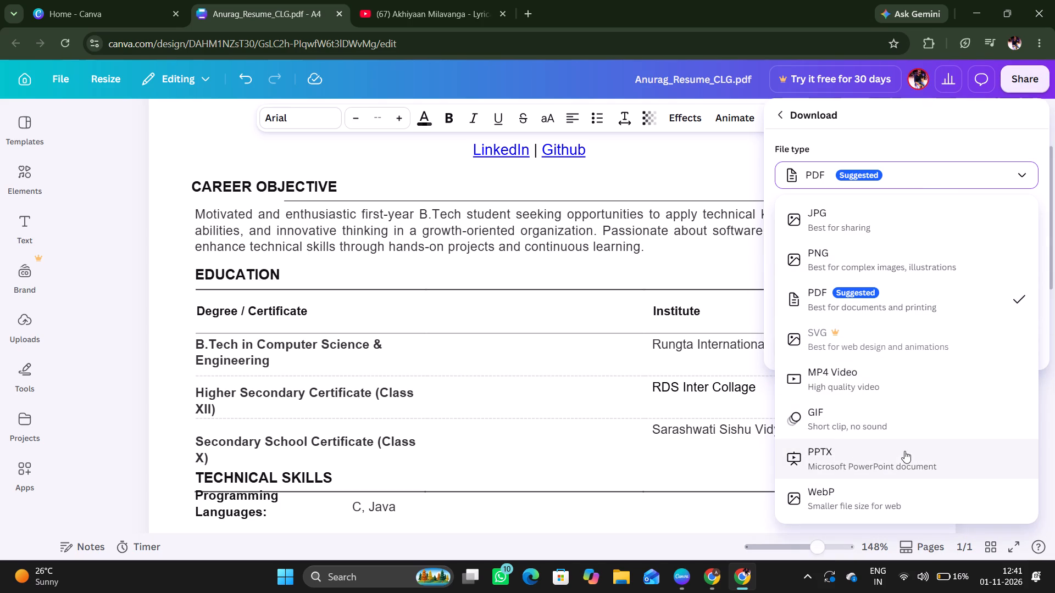
click(1032, 88)
click(1032, 88)
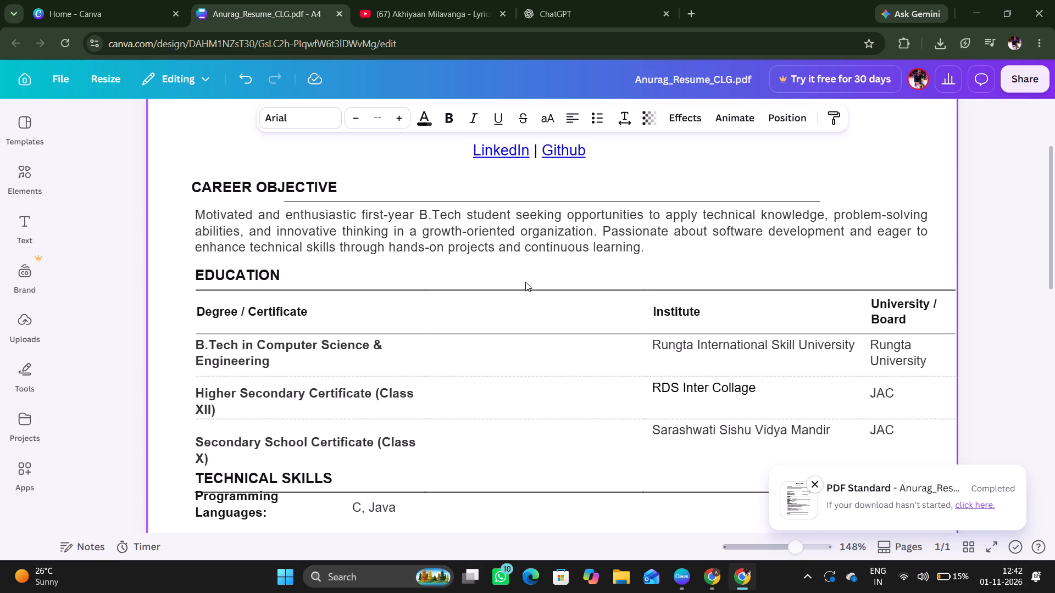
click(384, 212)
click(384, 212)
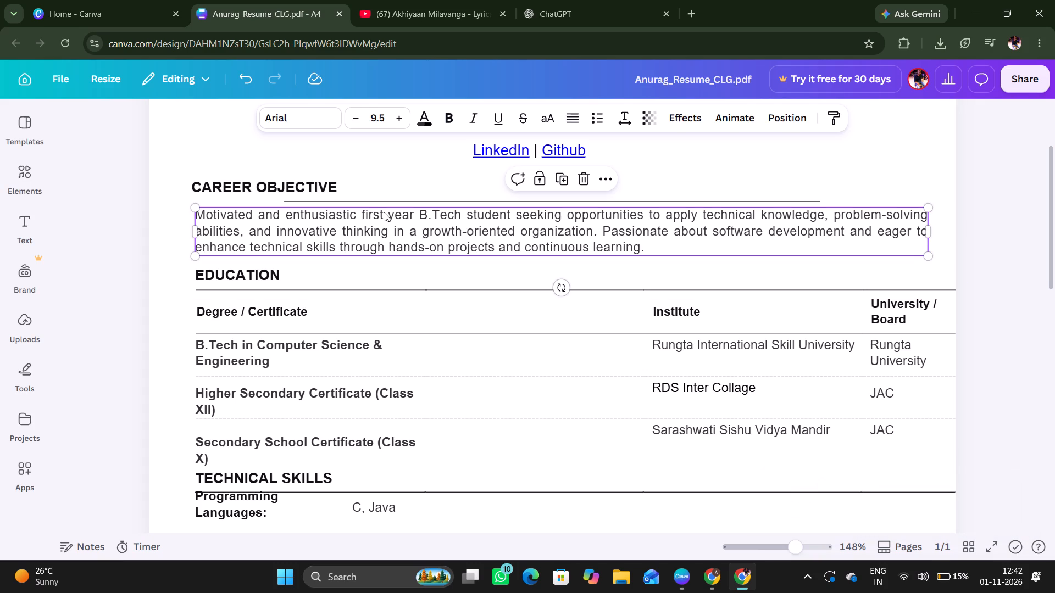
click(384, 212)
key(BackSpace)
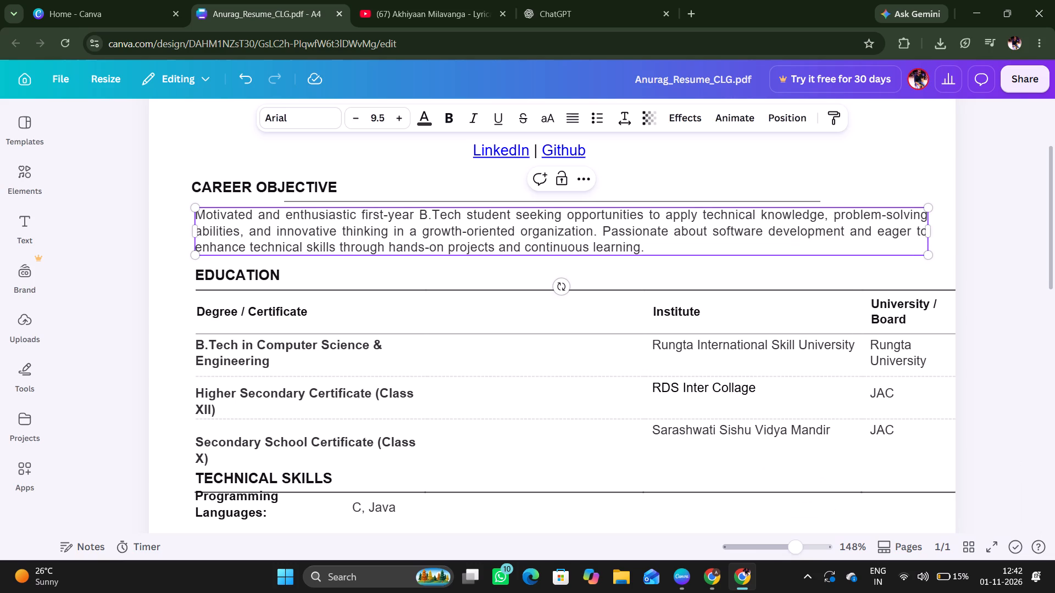
key(BackSpace)
key(BackSpace)
key(BackSpace)
key(BackSpace)
text(Second)
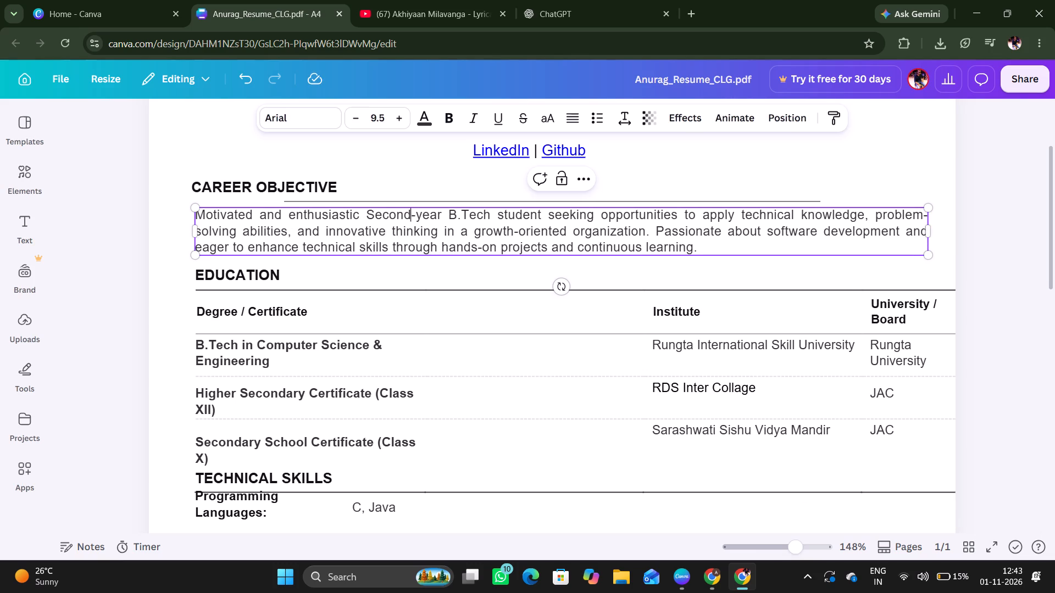
Make the phrase "Second-year B.Tech student" bold in the Career Objective paragraph.
drag(441, 215, 426, 216)
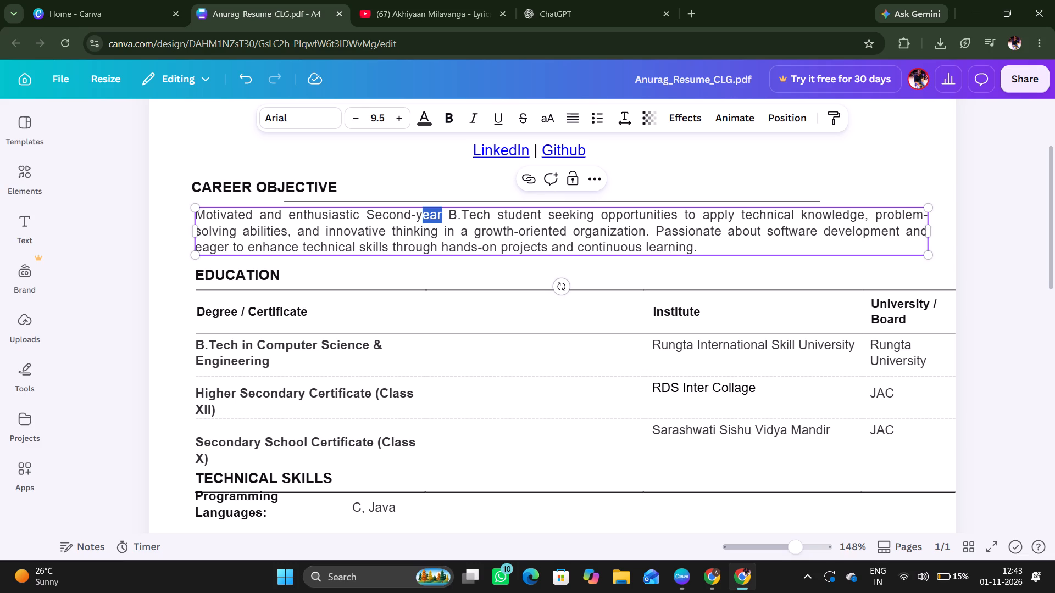
drag(545, 214, 419, 215)
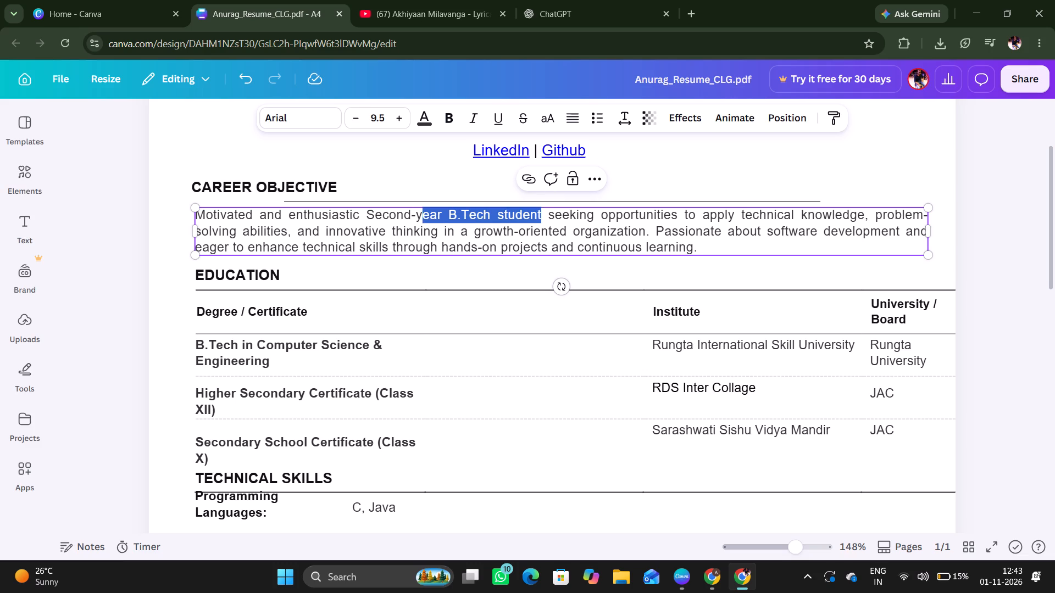
drag(419, 215, 369, 215)
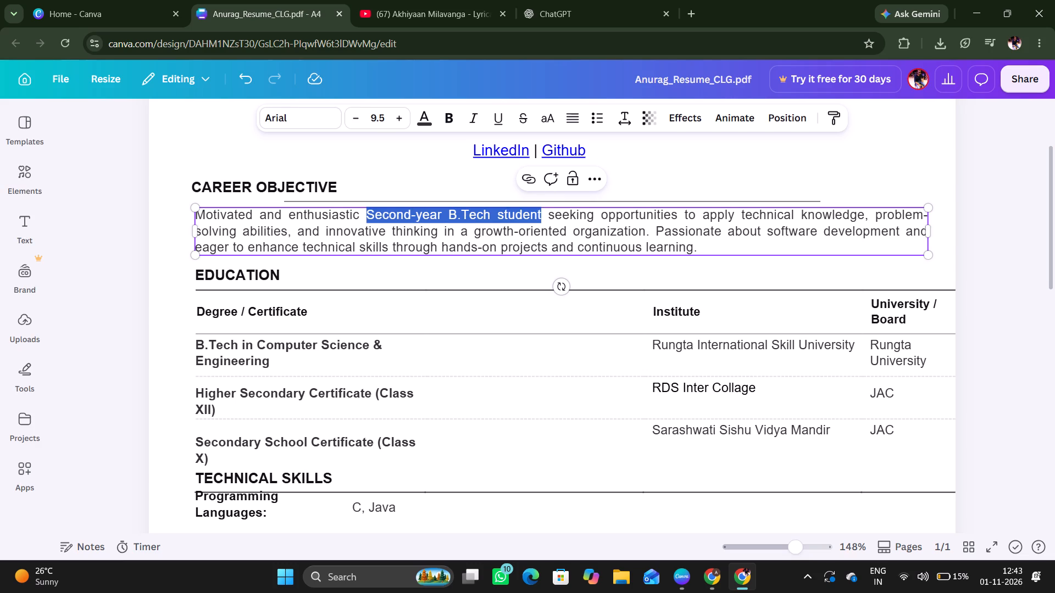
key(ctrl+b)
click(660, 185)
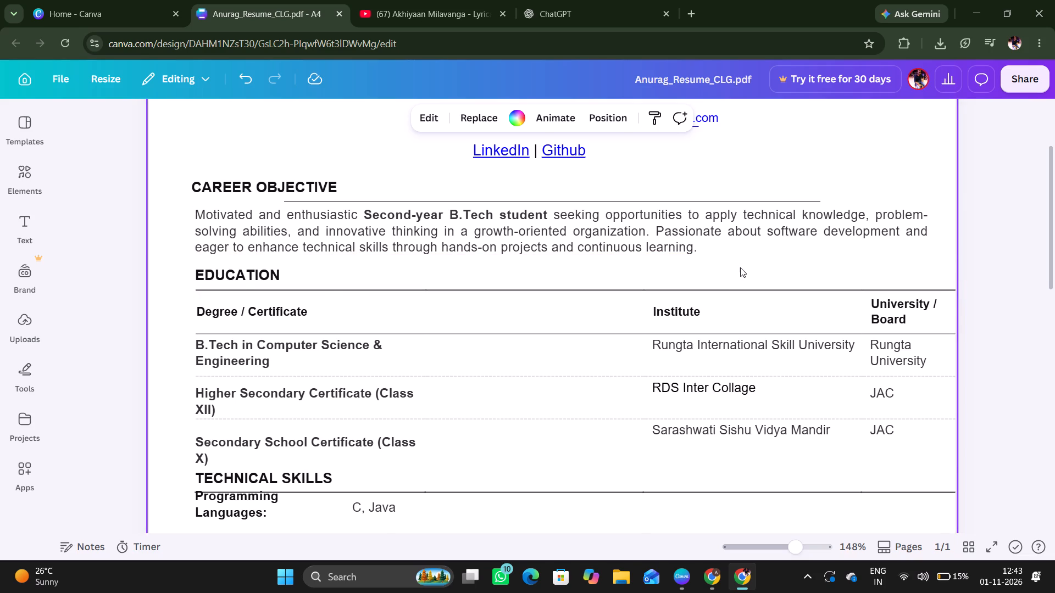
Review the resume's sections from Education through Soft Skills for remaining content and layout issues.
scroll(740, 267, down, 4)
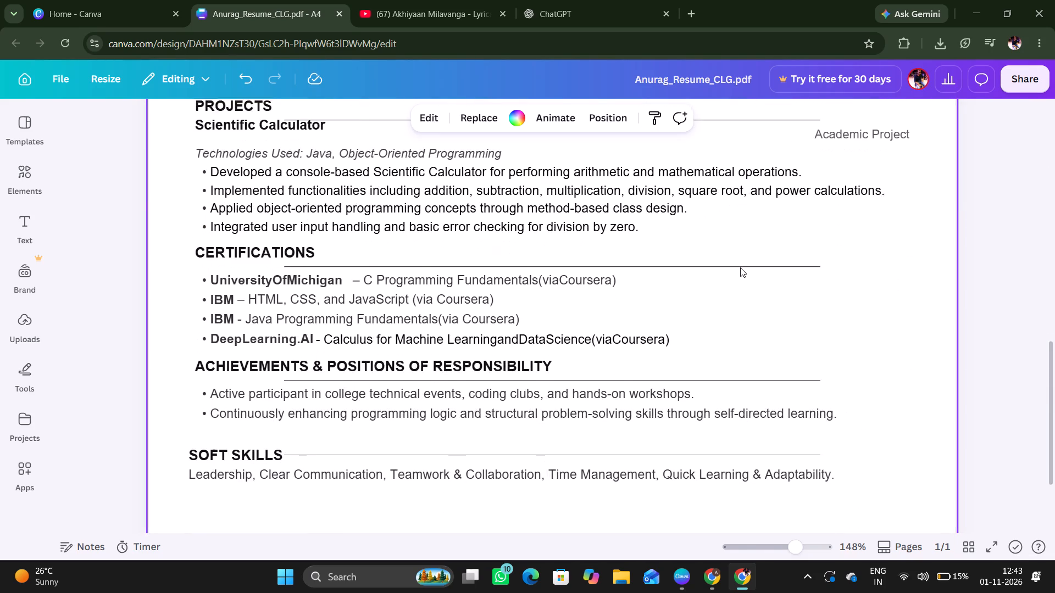
scroll(740, 267, down, 3)
scroll(740, 267, up, 1)
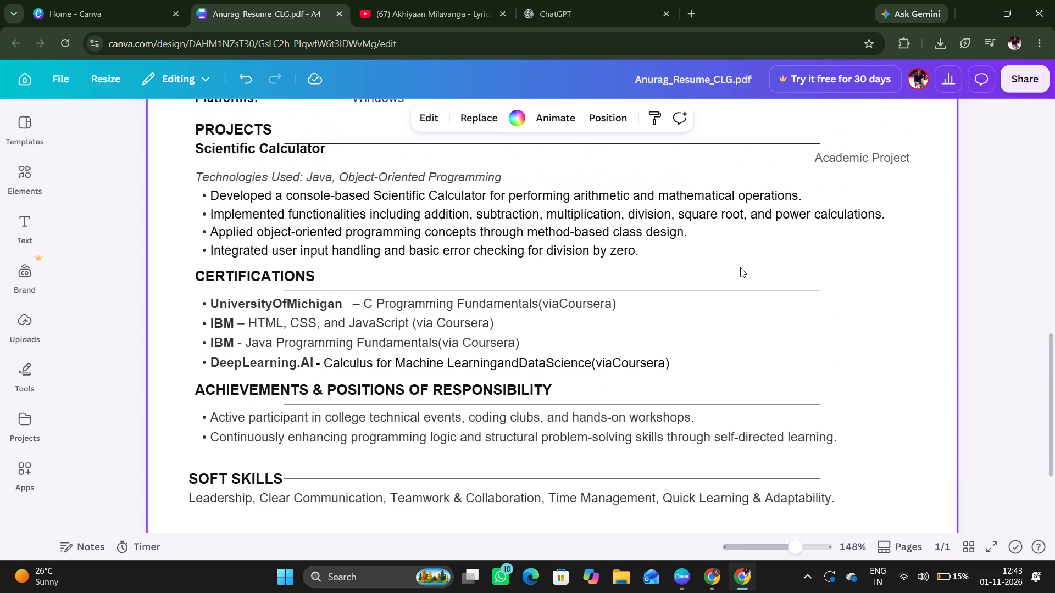
scroll(740, 267, up, 3)
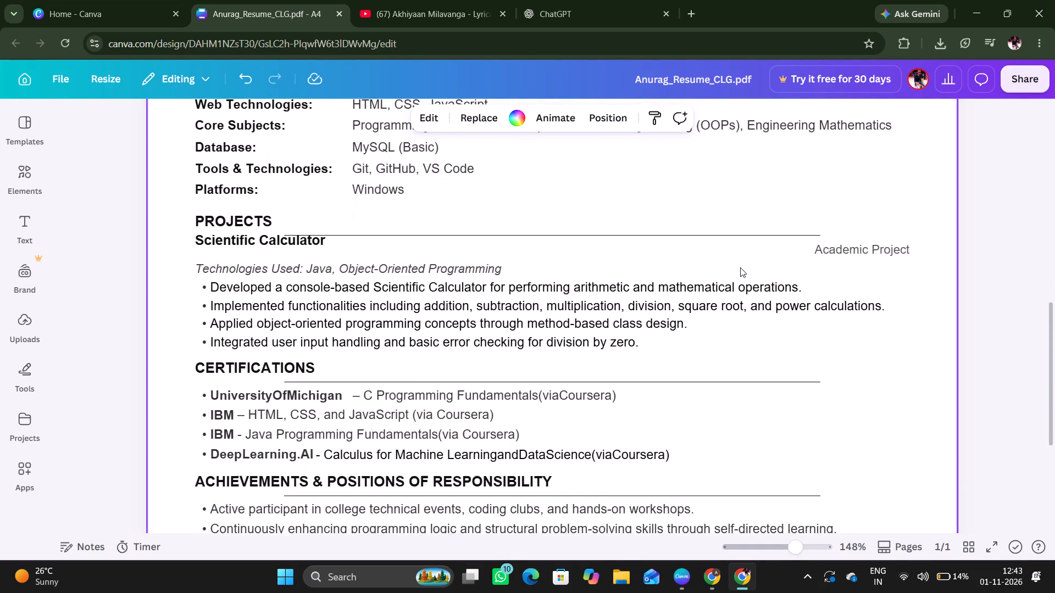
scroll(740, 267, up, 1)
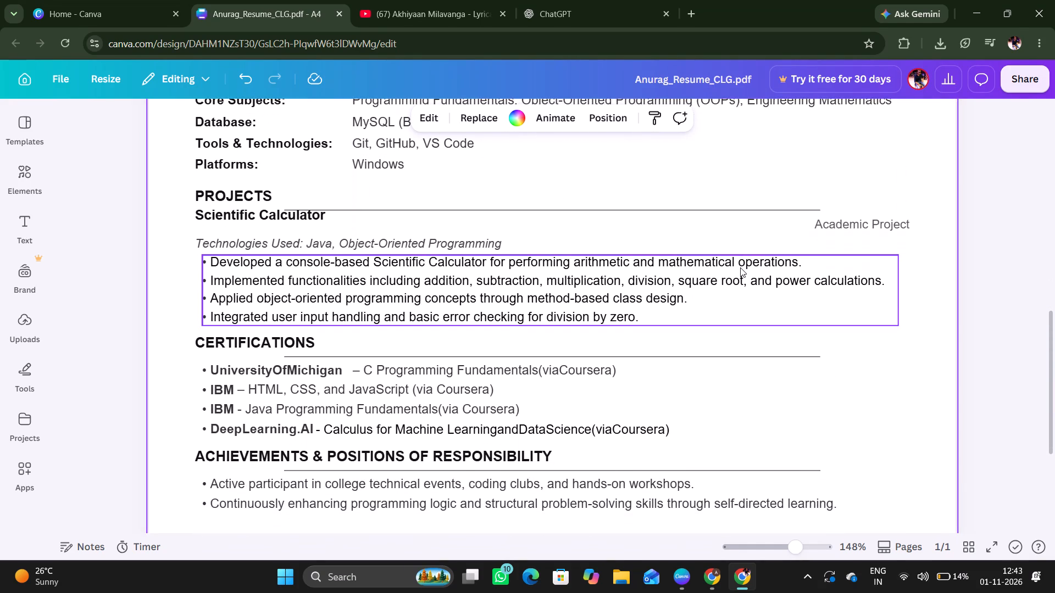
scroll(740, 267, up, 1)
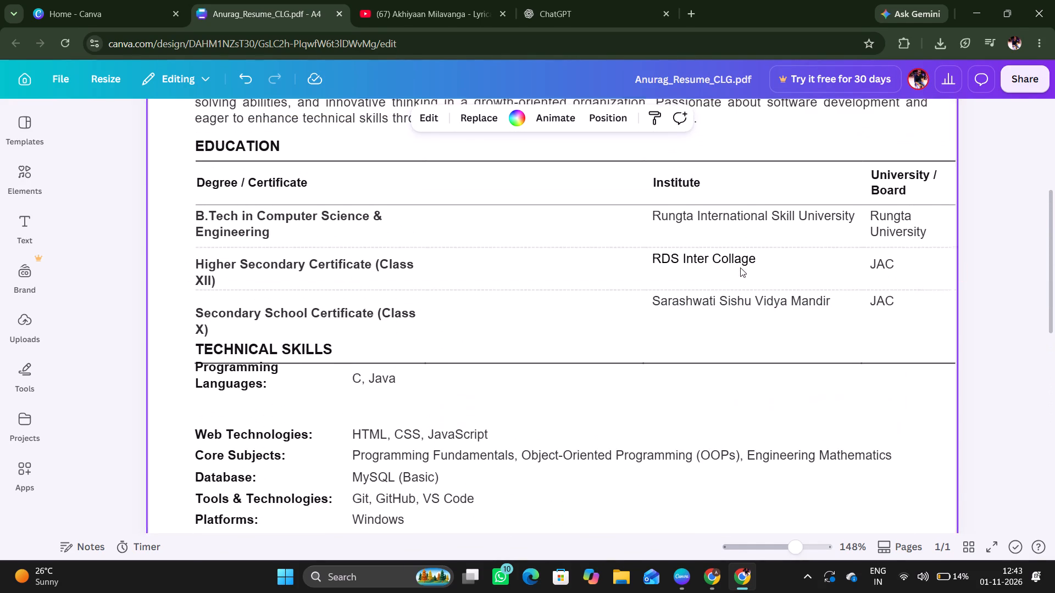
scroll(740, 267, up, 1)
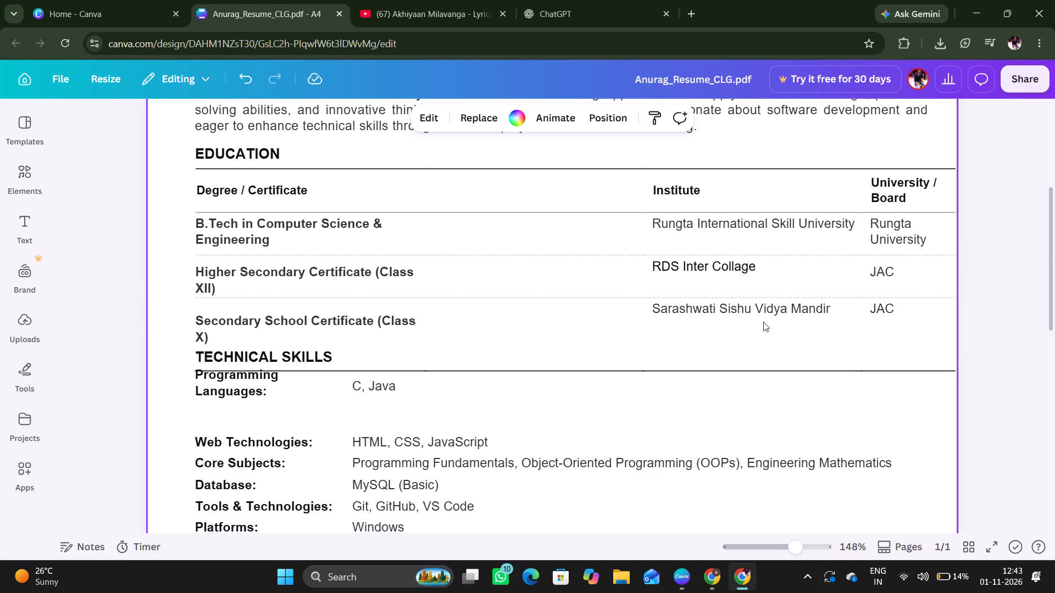
Replace the "University / Board" column heading in the Education table with "Percentage%".
click(887, 269)
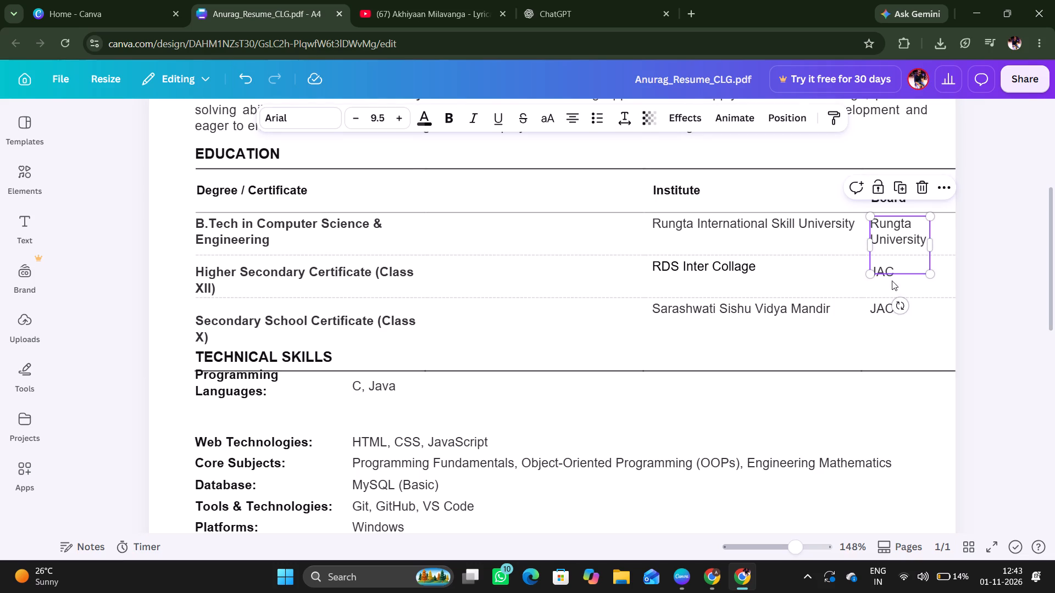
click(883, 312)
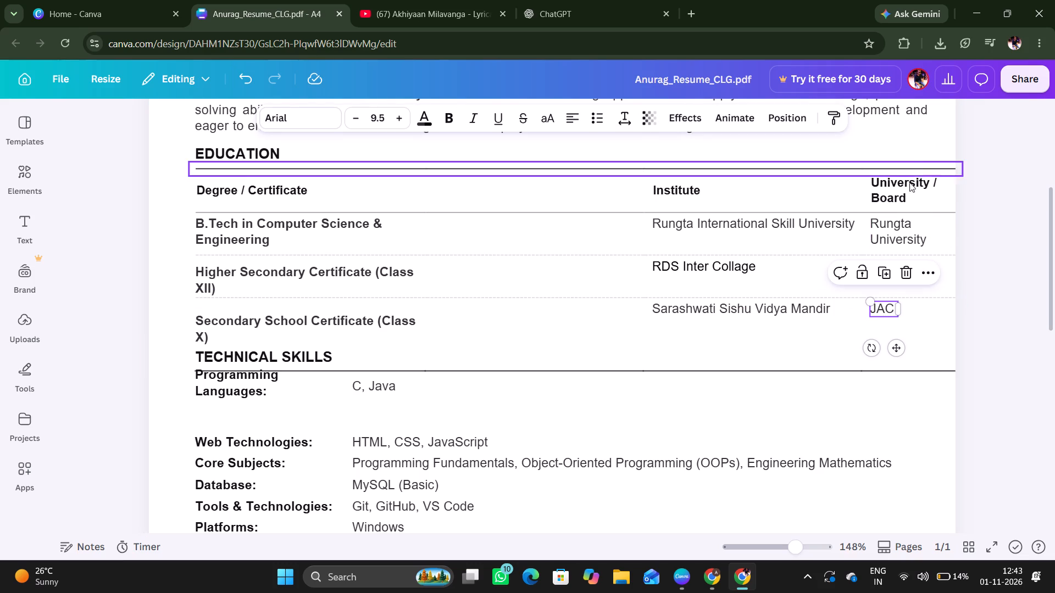
click(902, 193)
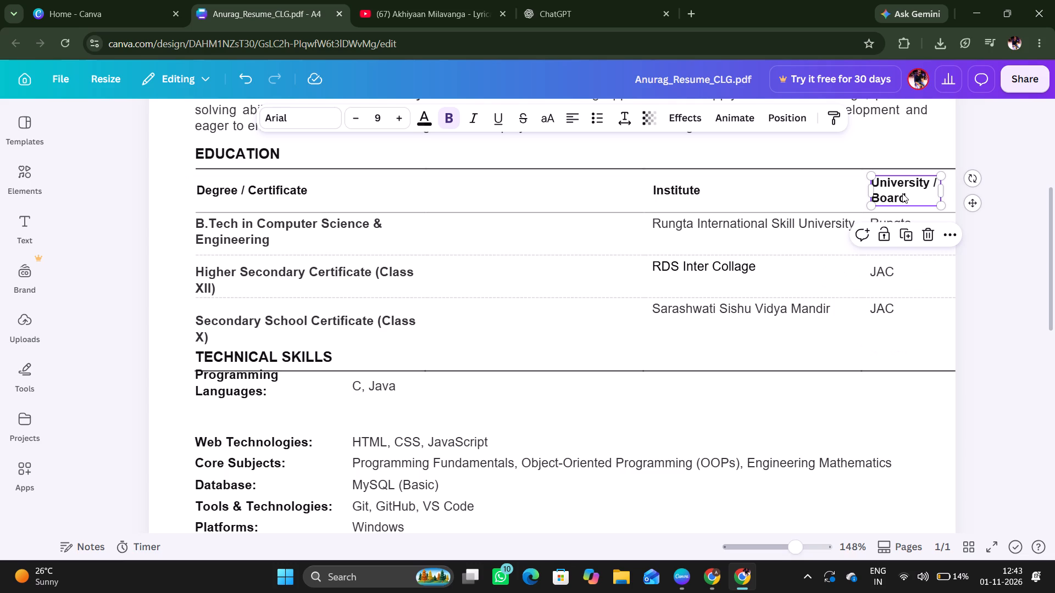
double_click(902, 193)
click(902, 193)
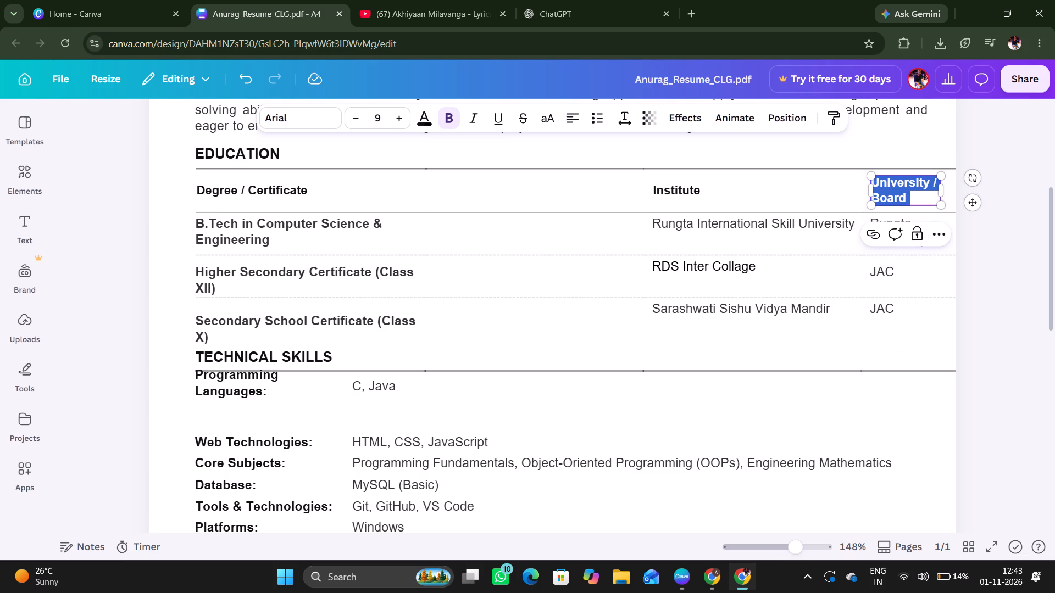
click(907, 198)
key(BackSpace)
key(BackSpace)
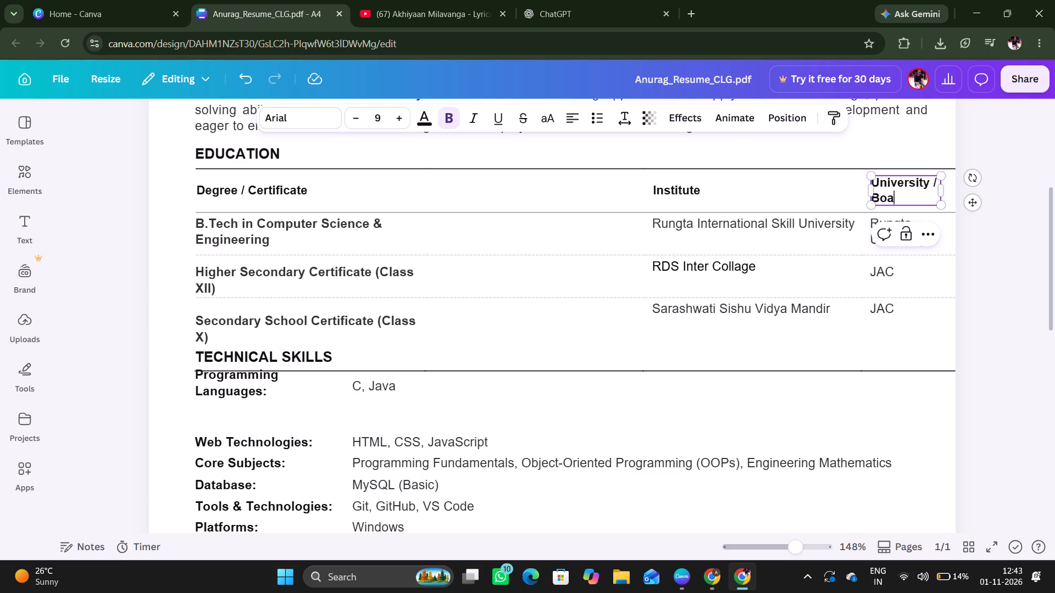
key(BackSpace)
key(BackSpace)
key(BackSpace)
key(BackSpace)
key(BackSpace)
key(BackSpace)
key(BackSpace)
key(BackSpace)
key(BackSpace)
key(BackSpace)
key(BackSpace)
key(BackSpace)
key(BackSpace)
key(BackSpace)
key(BackSpace)
key(BackSpace)
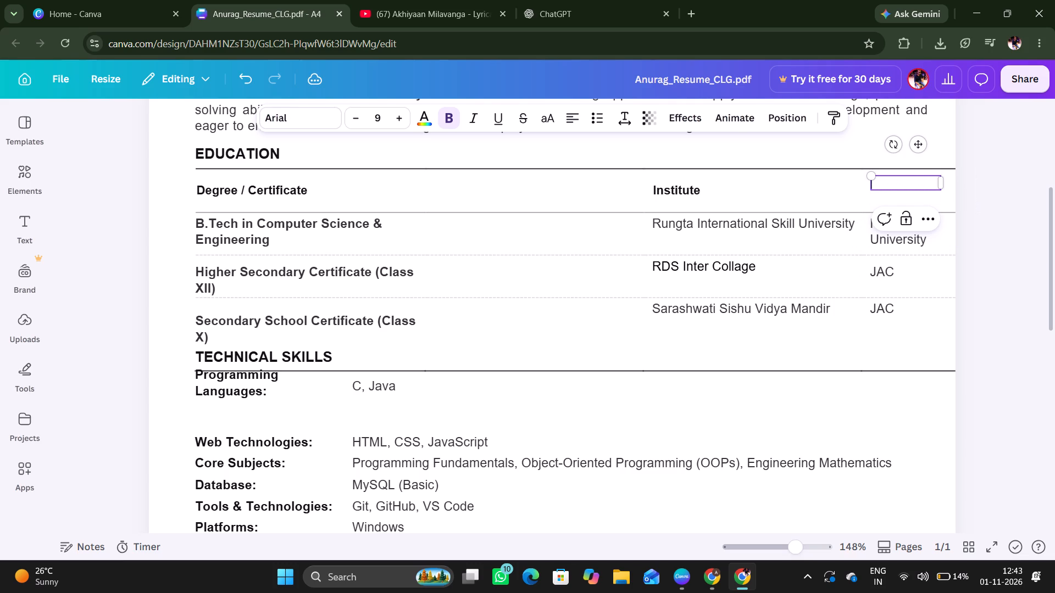
text(Percentage)
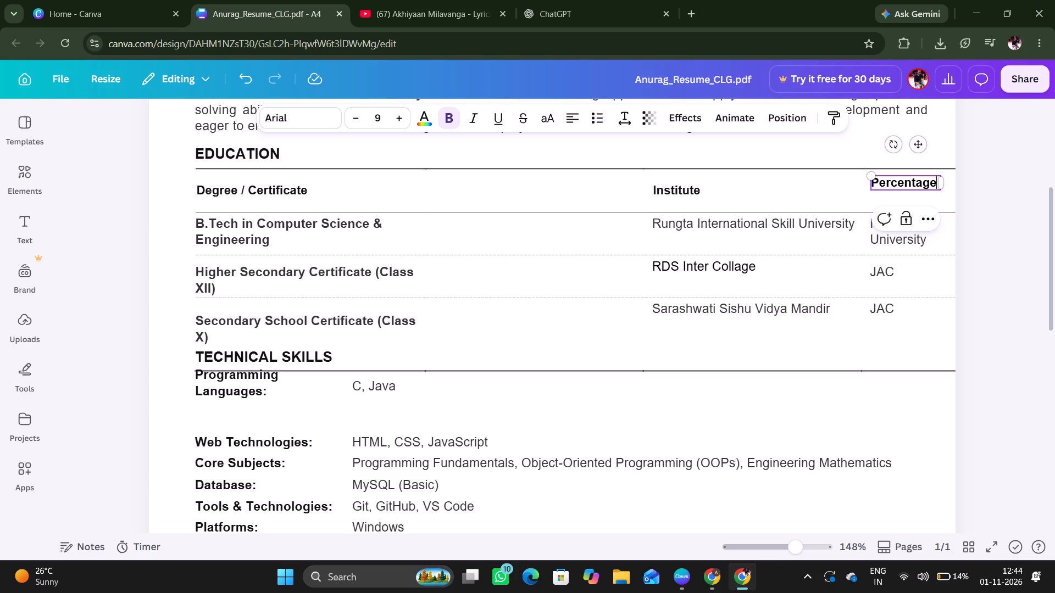
key(shift+percent)
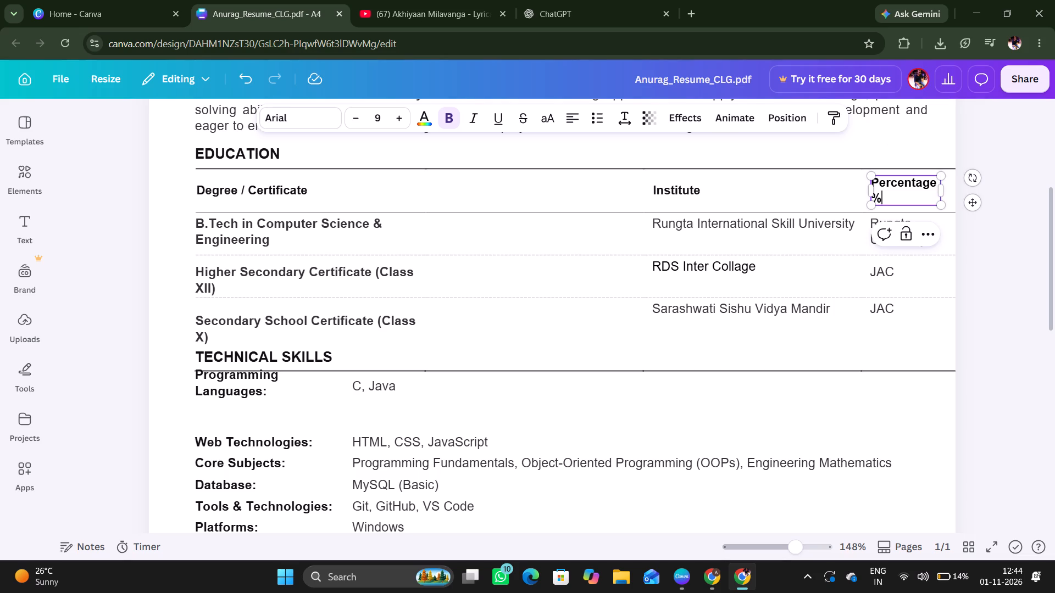
Widen the "Percentage%" heading's text box so the heading fits on a single line.
drag(869, 189, 864, 190)
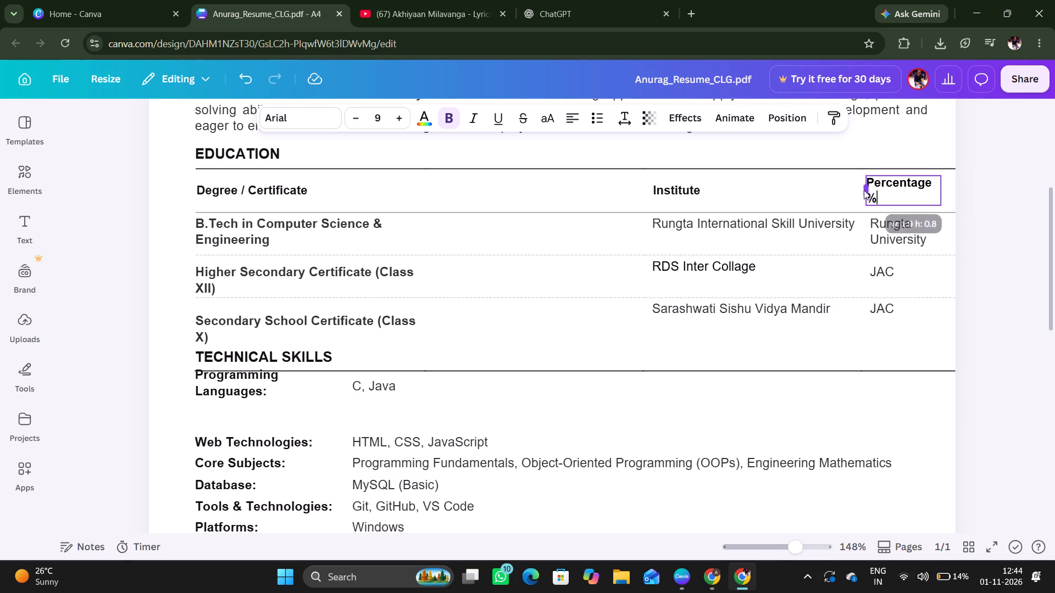
drag(864, 190, 859, 192)
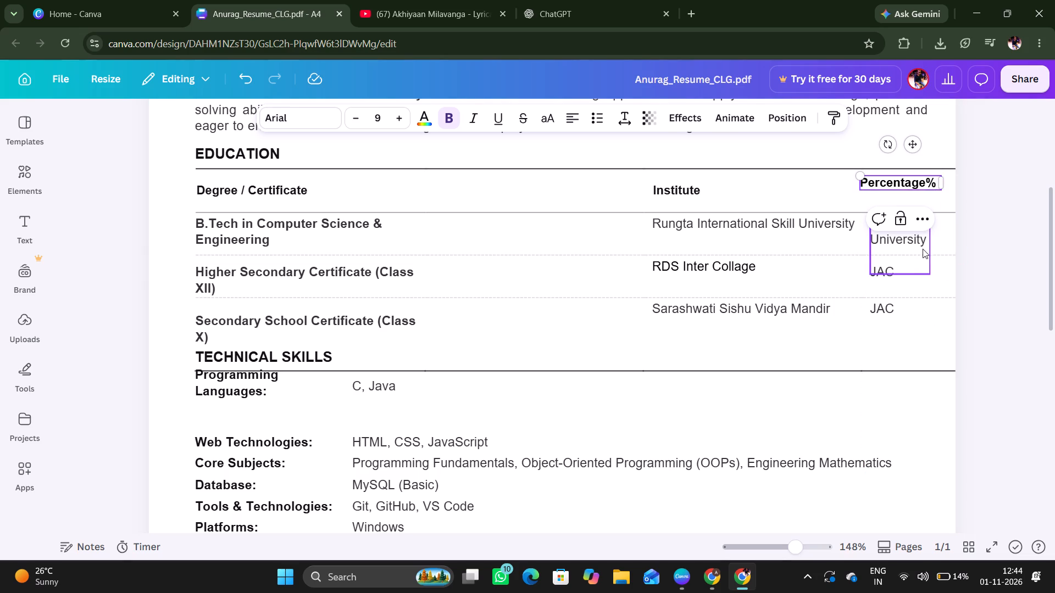
Replace the combined "Rungta University" and "JAC" text beside the B.Tech entry with "7.01 CGPA".
click(920, 237)
double_click(919, 226)
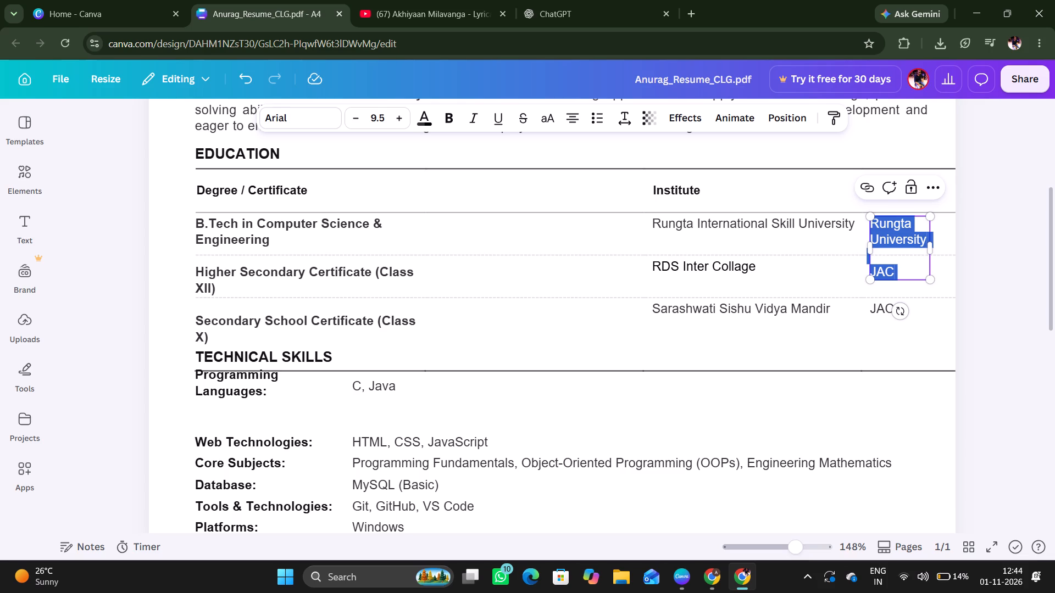
key(BackSpace)
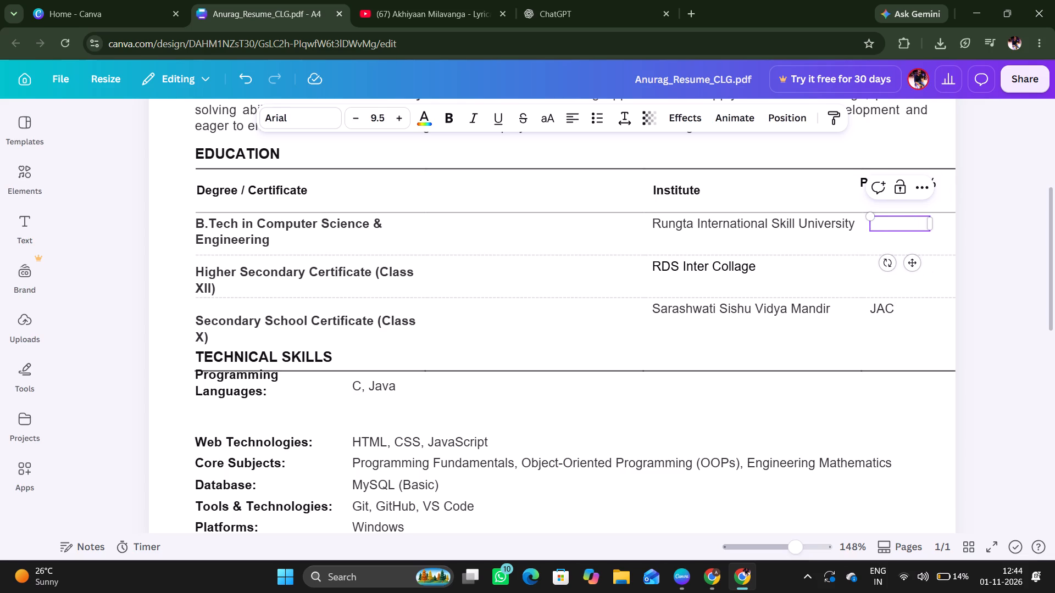
key(7)
text(.01)
key(space)
text(C)
text(GPA)
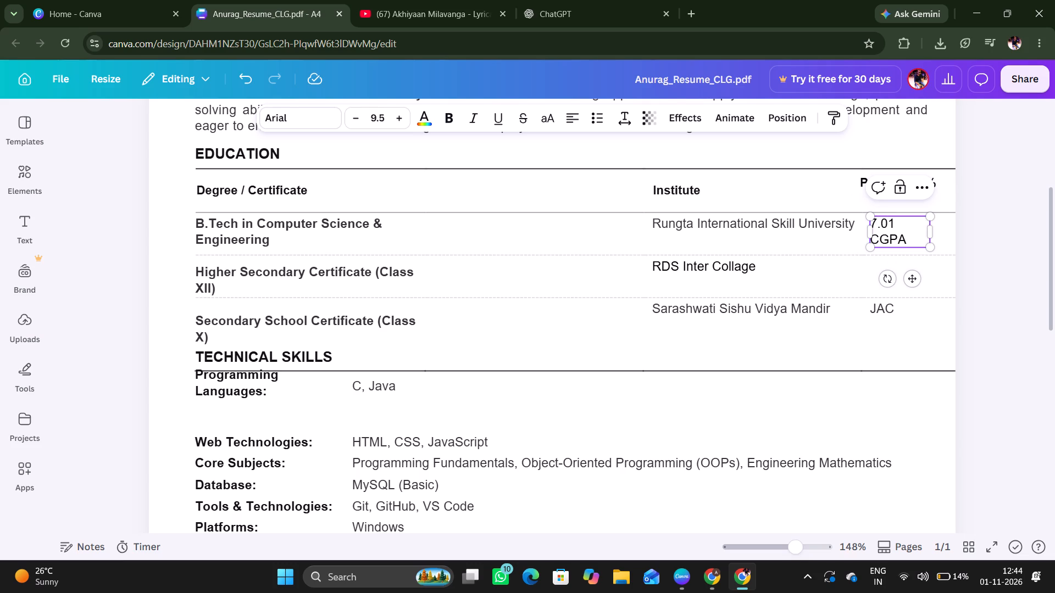
click(837, 274)
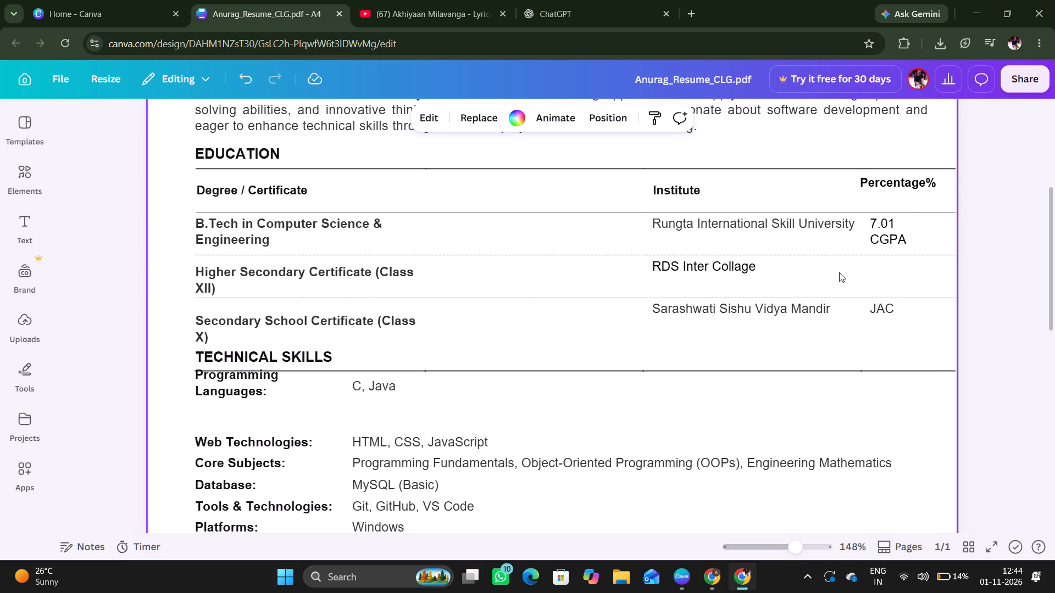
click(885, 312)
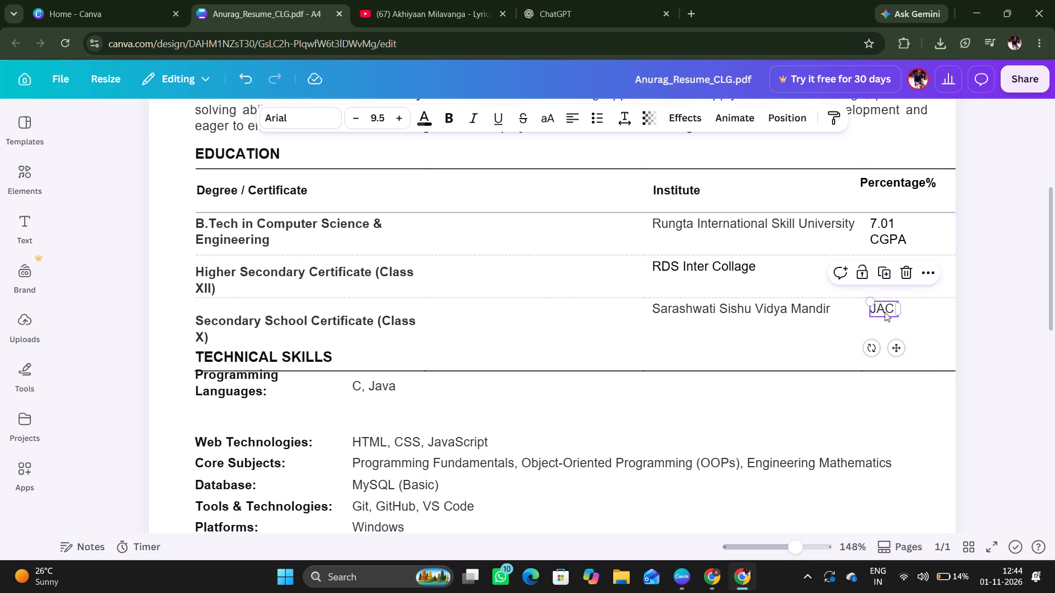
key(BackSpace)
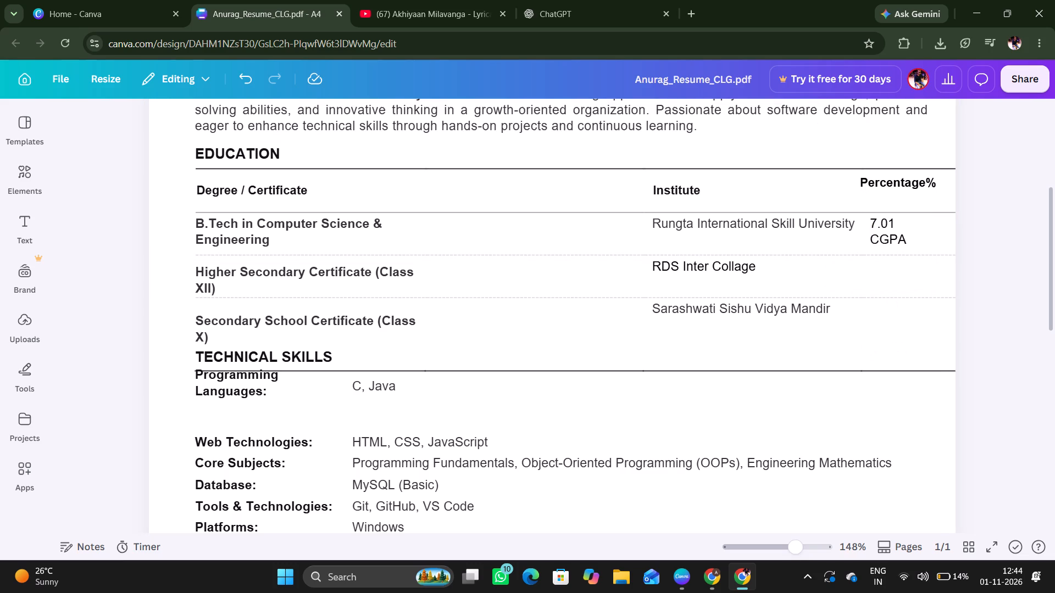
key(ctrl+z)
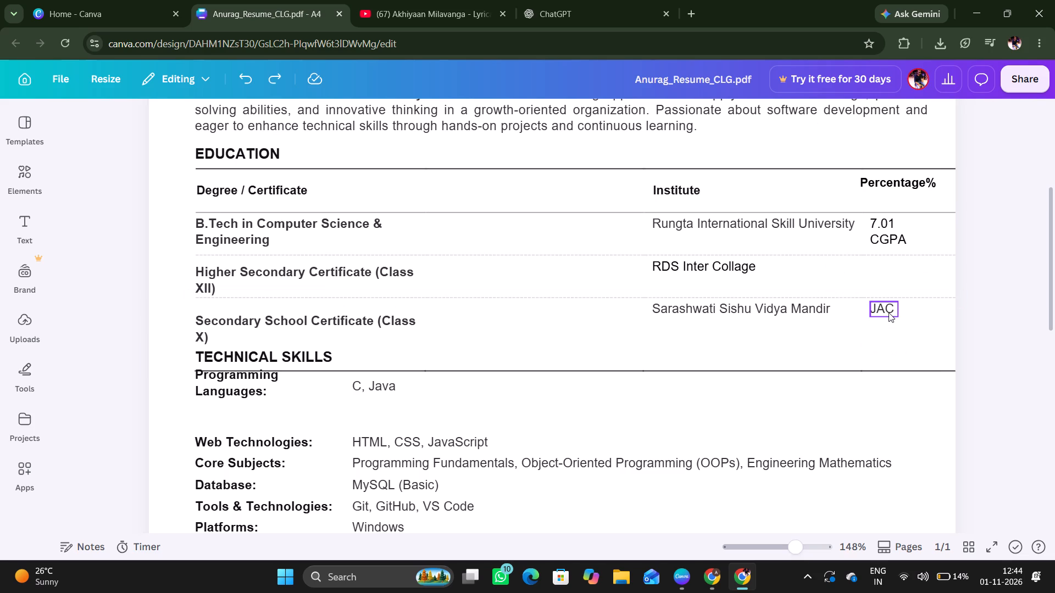
Replace "JAC" in the Secondary School Certificate (Class X) row with "81.80%".
click(889, 312)
double_click(892, 309)
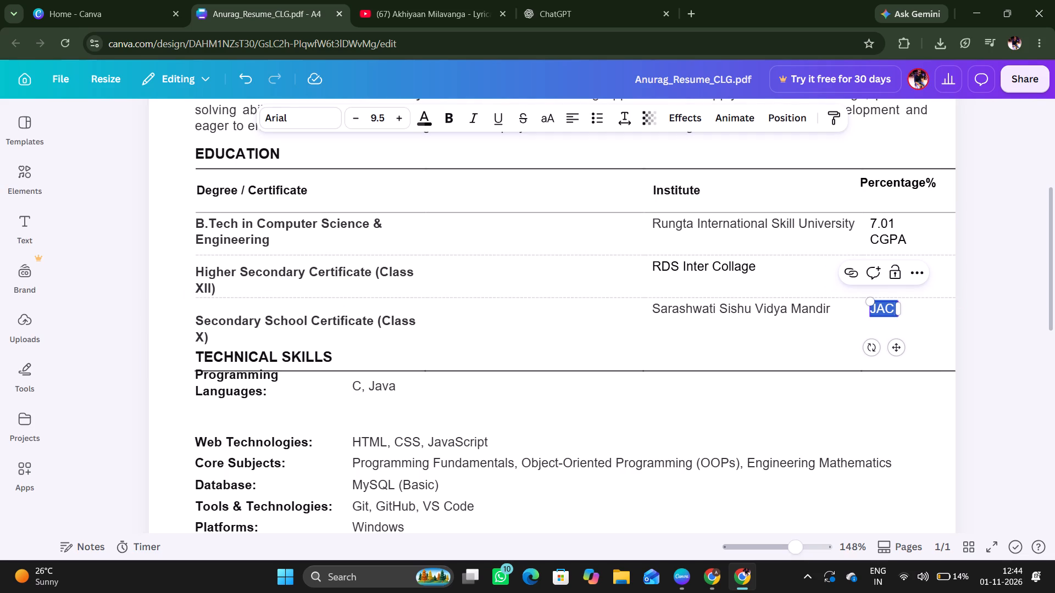
key(BackSpace)
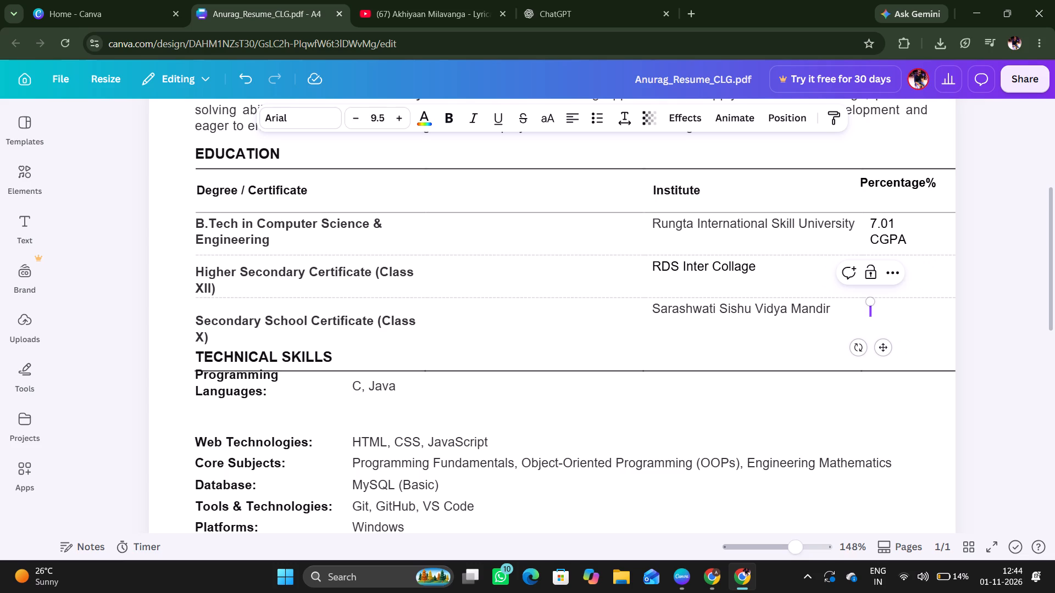
text(81.)
text(8-)
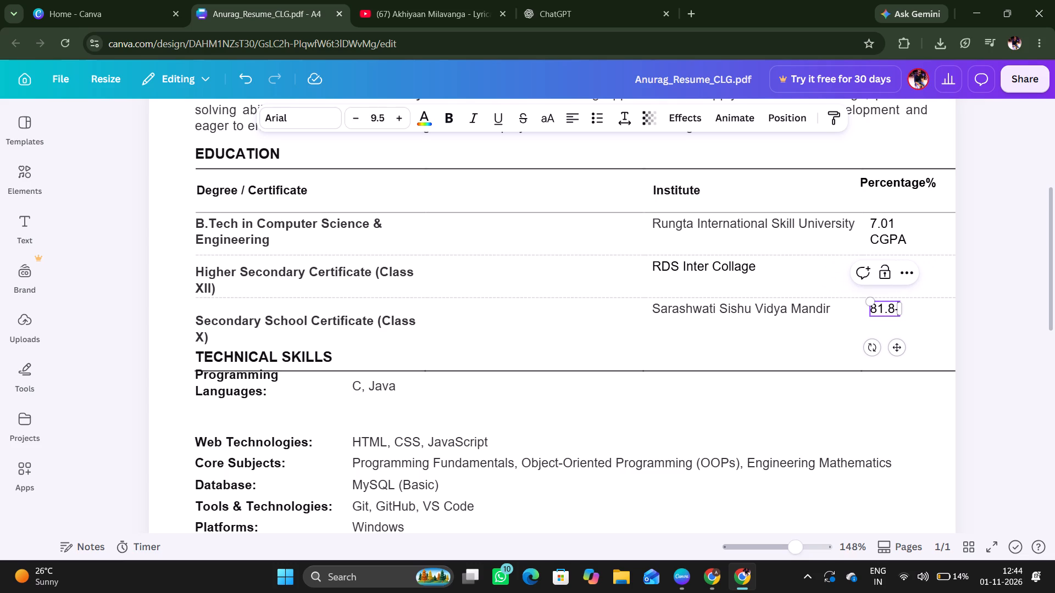
key(BackSpace)
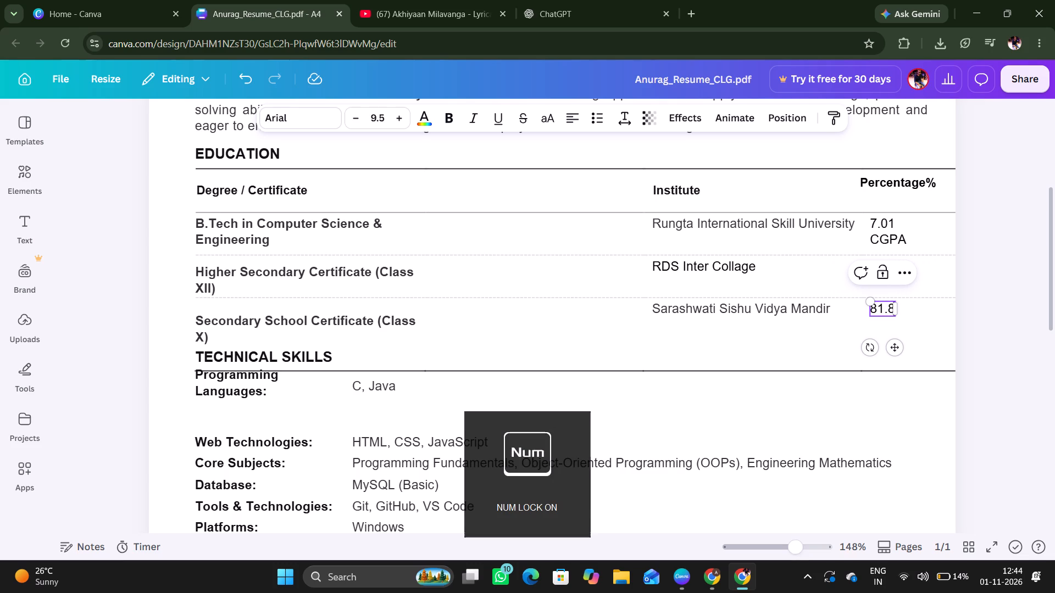
text(0*)
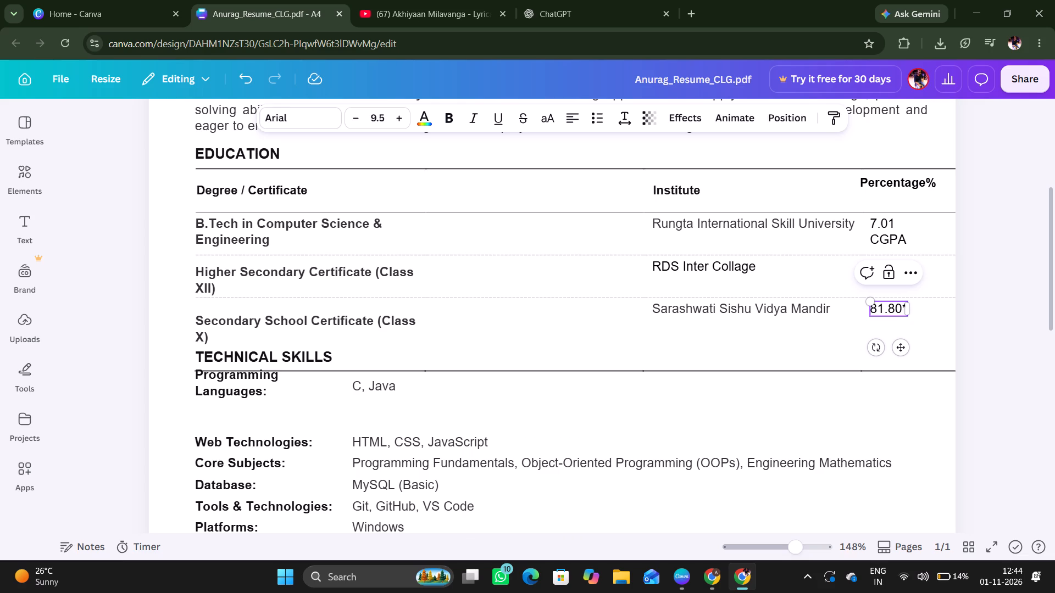
key(BackSpace)
key(shift+percent)
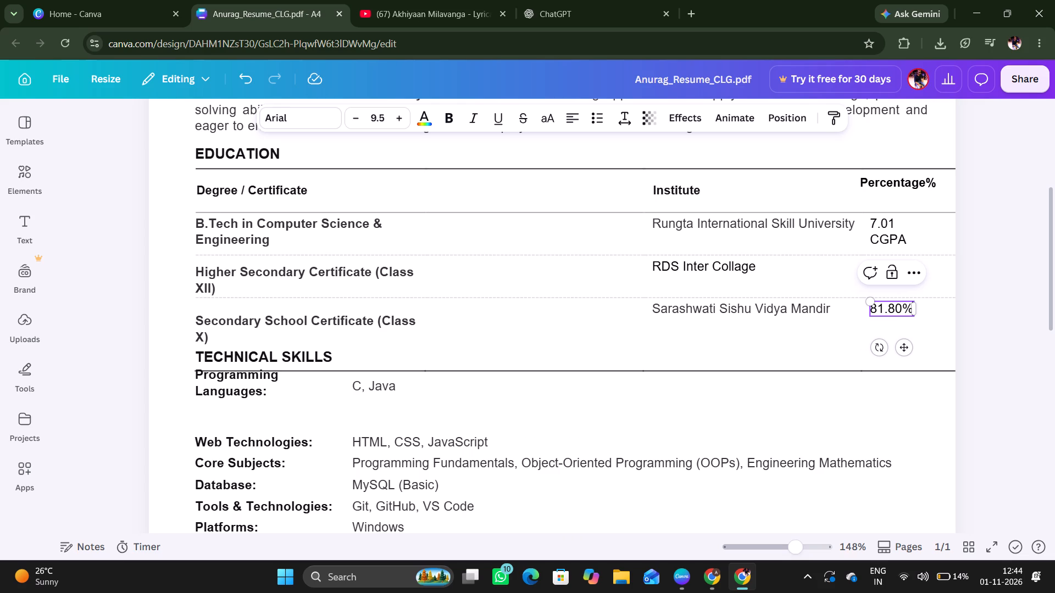
click(907, 312)
click(895, 338)
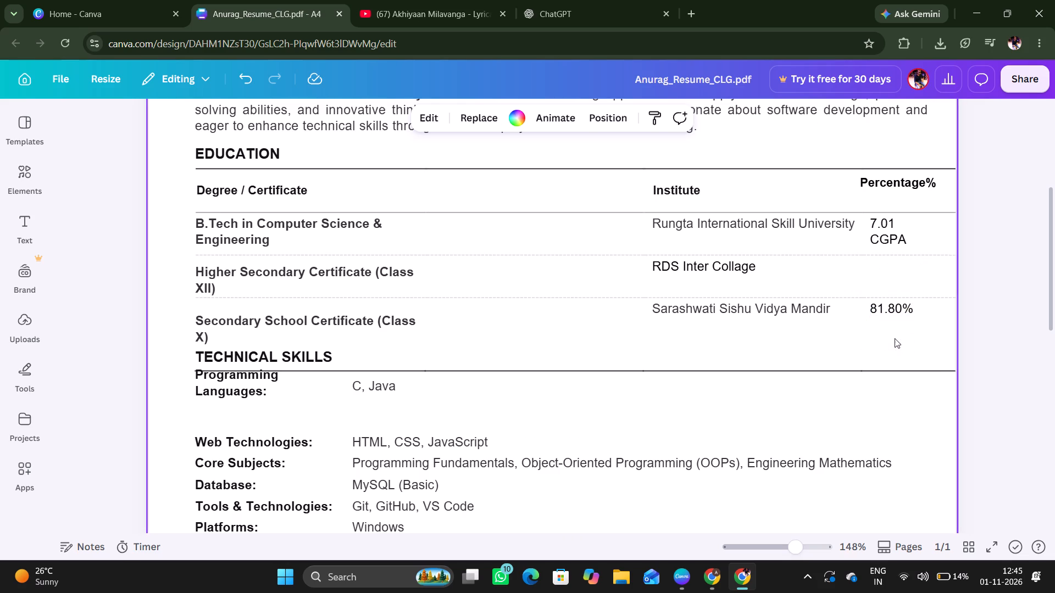
Duplicate the "81.80%" text and place the copy in the Higher Secondary Certificate (Class XII) row under Percentage%.
click(895, 306)
click(894, 275)
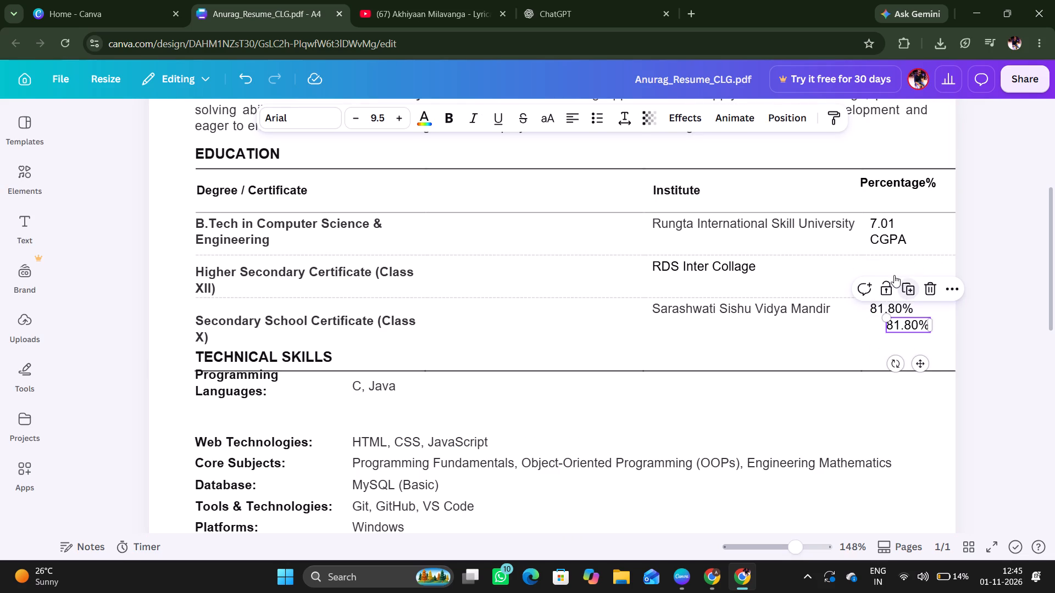
drag(920, 362, 909, 326)
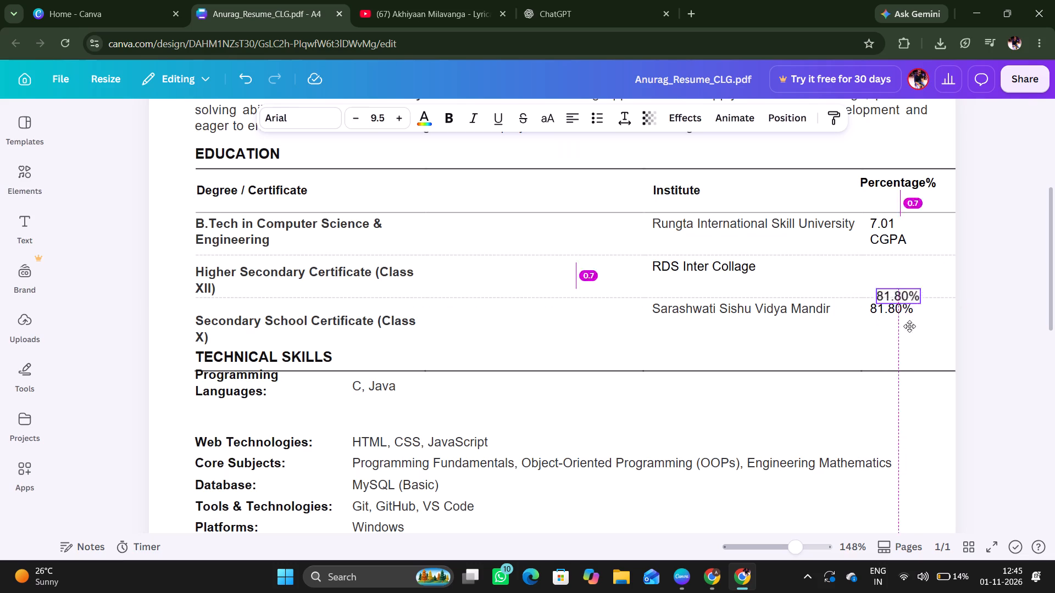
drag(909, 326, 902, 306)
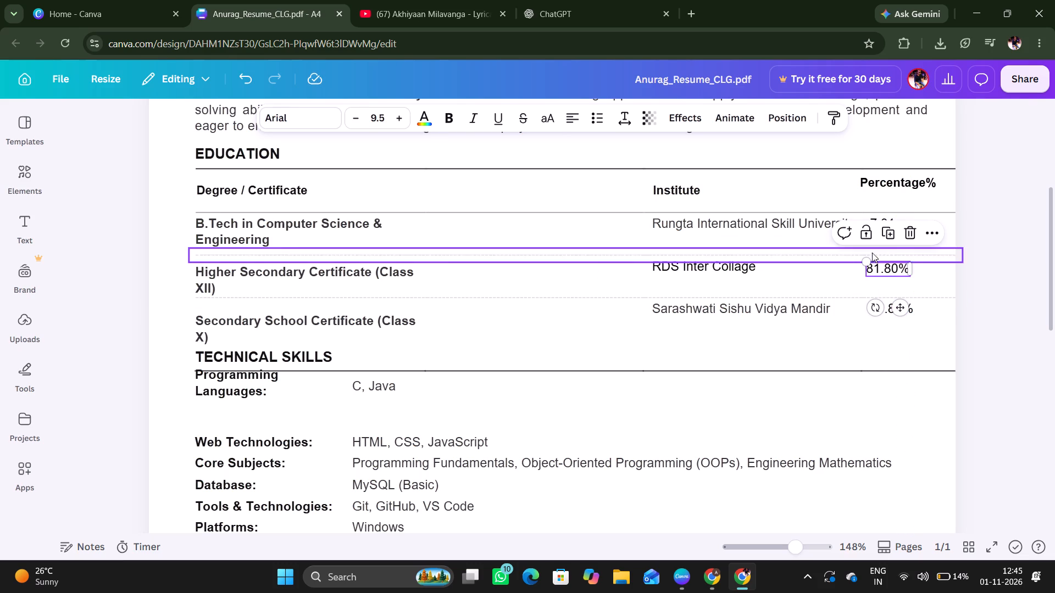
Change the copied percentage in the Higher Secondary Certificate (Class XII) row to "60%".
click(889, 268)
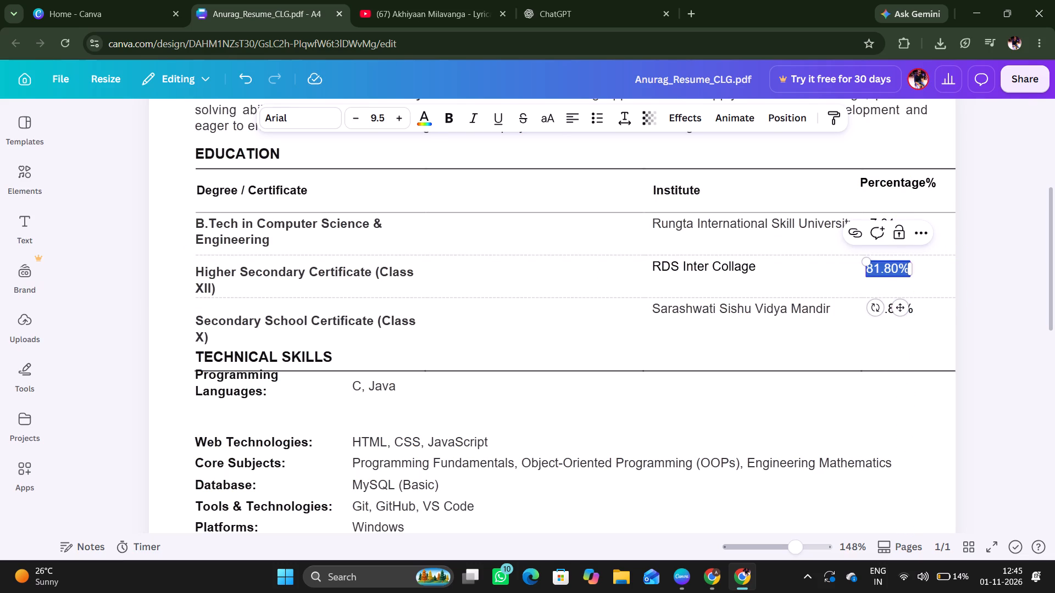
click(889, 268)
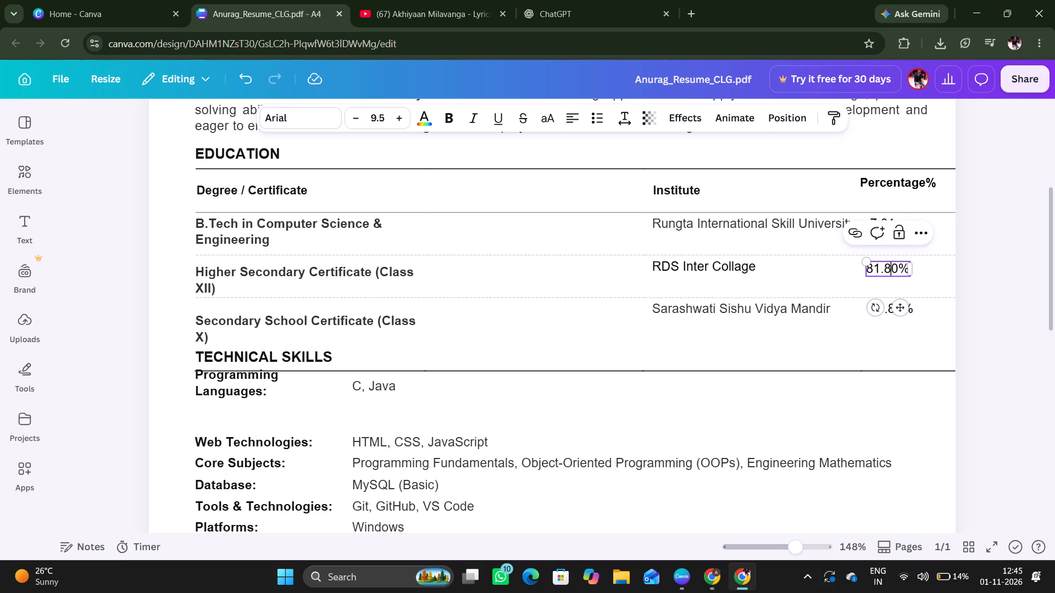
key(BackSpace)
key(BackSpace)
key(BackSpace)
key(BackSpace)
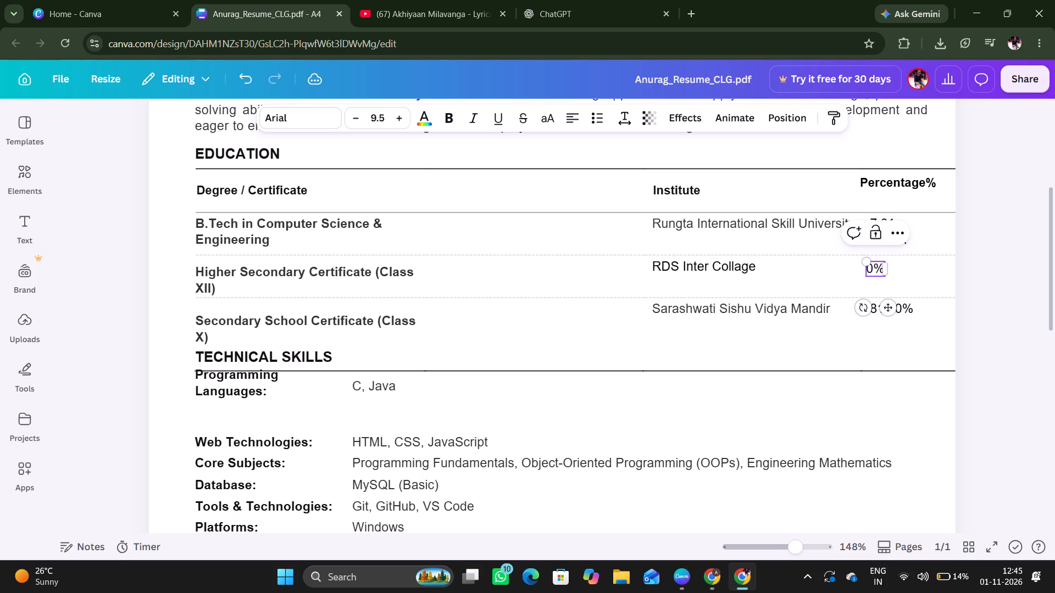
key(6)
click(900, 343)
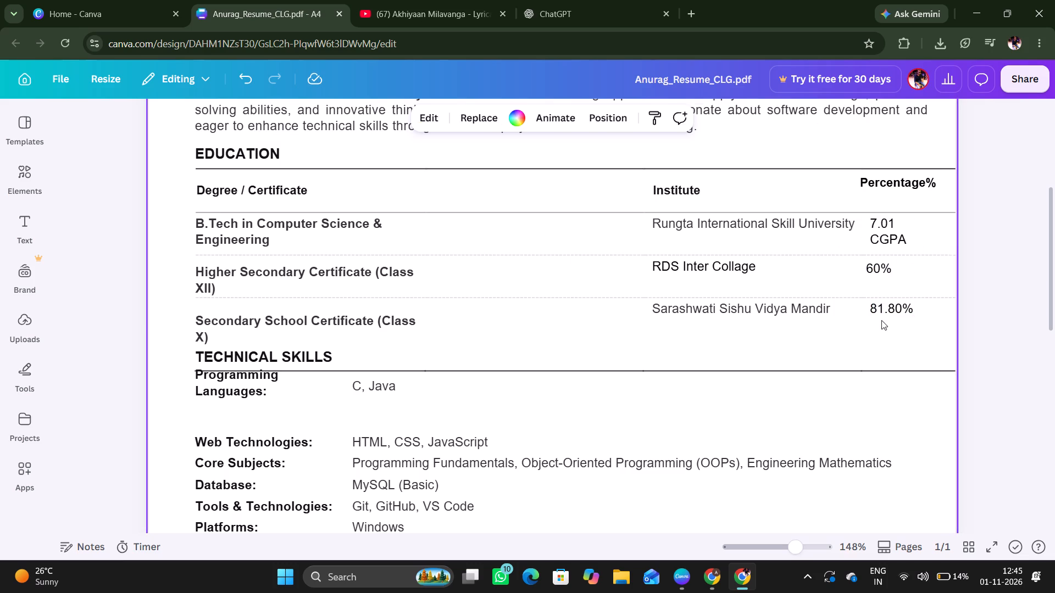
Nudge the Class X "81.80%" text slightly left to line up with the "60%" entry above it.
click(884, 308)
key(Left)
key(Left)
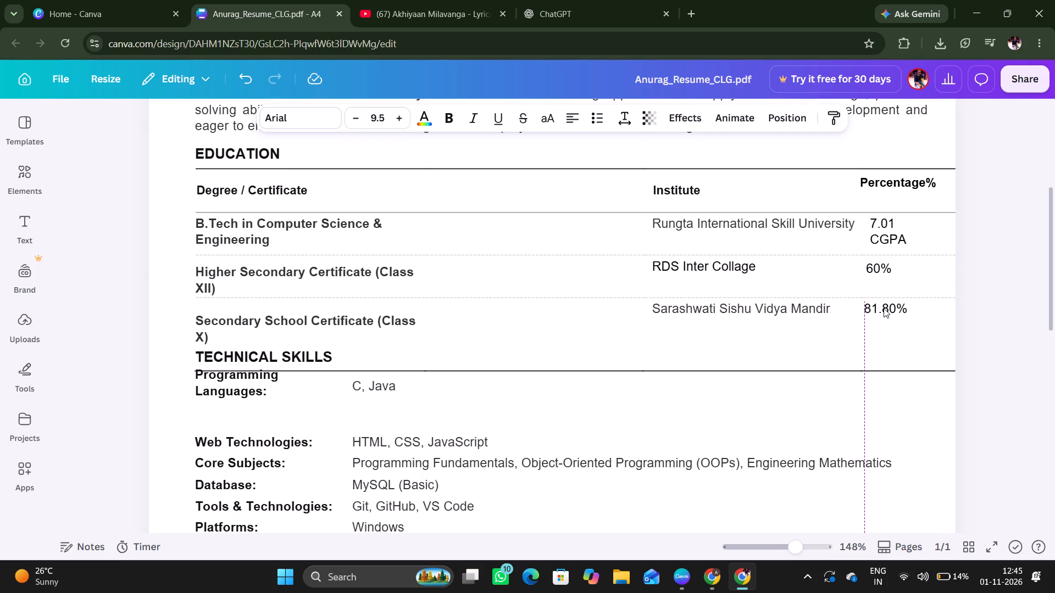
Nudge the Class X "81.80%" text slightly right in the Percentage% column.
key(Right)
Add "( Curr )" after "B.Tech in Computer Science & Engineering" in the Education table.
scroll(742, 370, down, 1)
scroll(901, 357, up, 1)
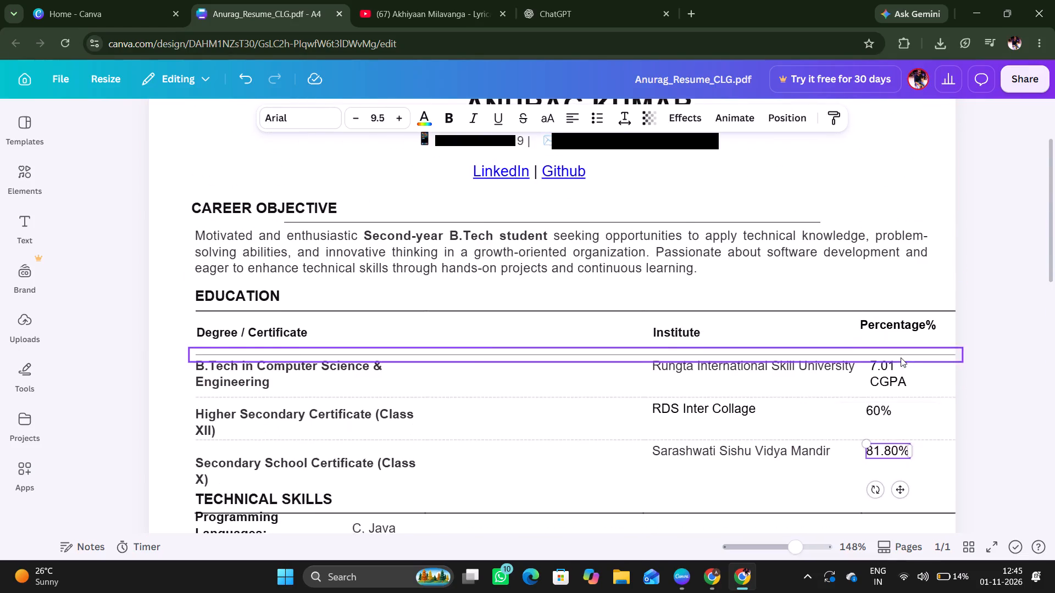
scroll(901, 357, up, 1)
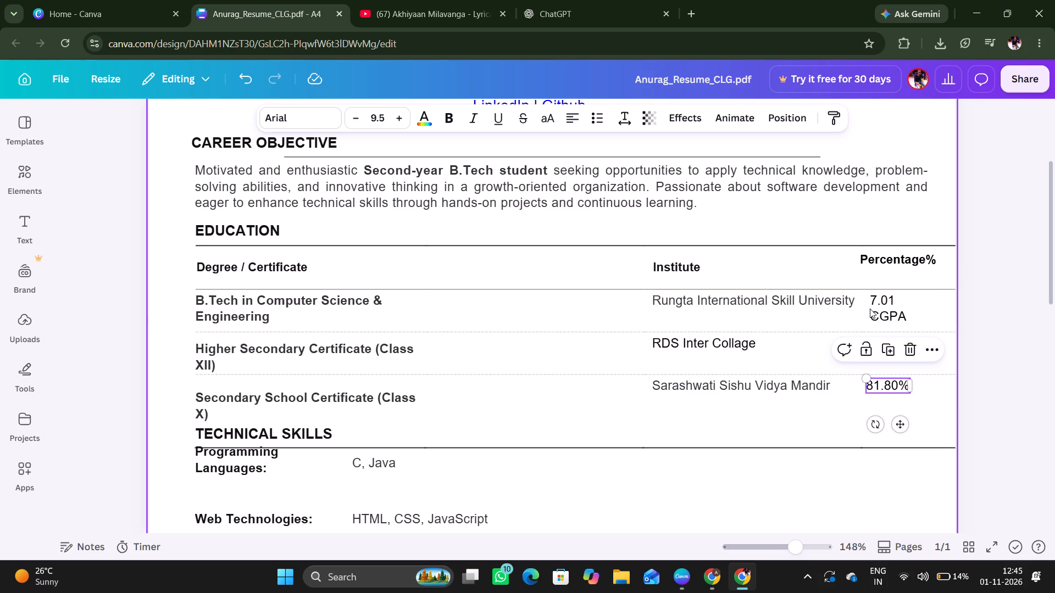
scroll(665, 325, down, 1)
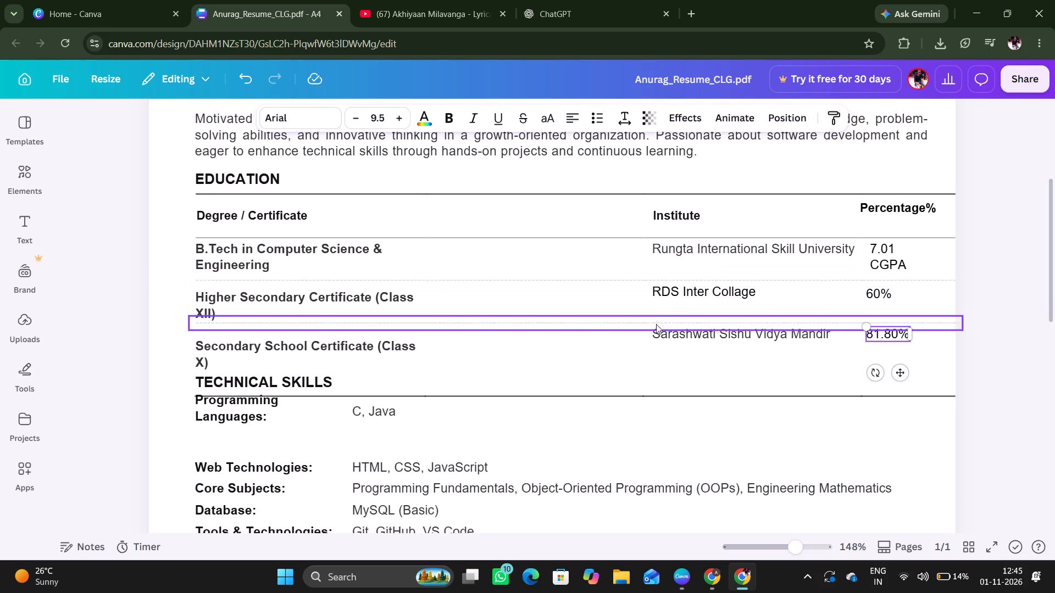
click(270, 264)
click(282, 265)
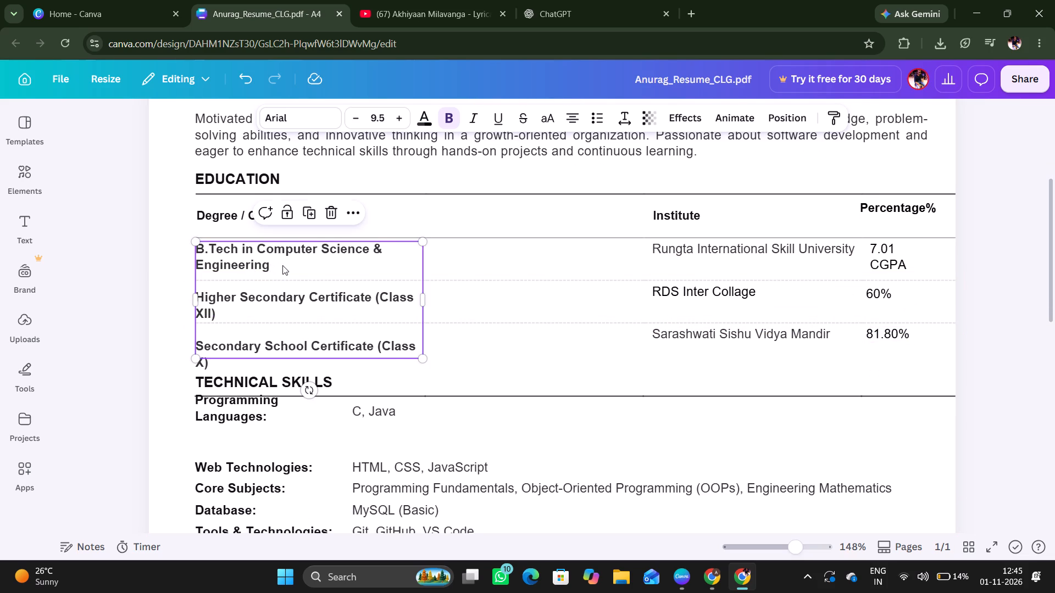
click(282, 265)
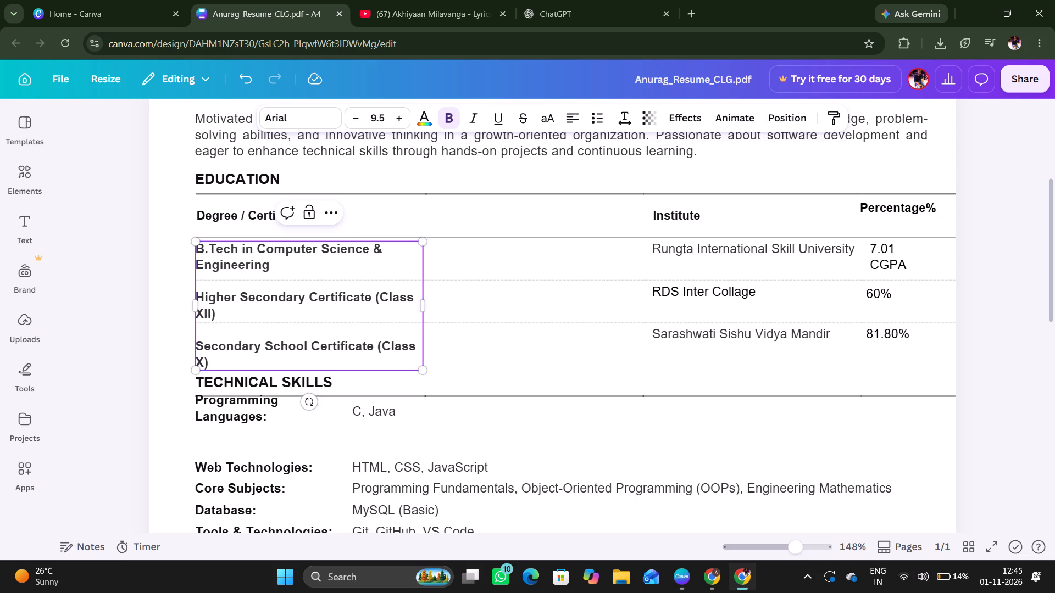
text(( Cu)
text(rr)
key(space)
text())
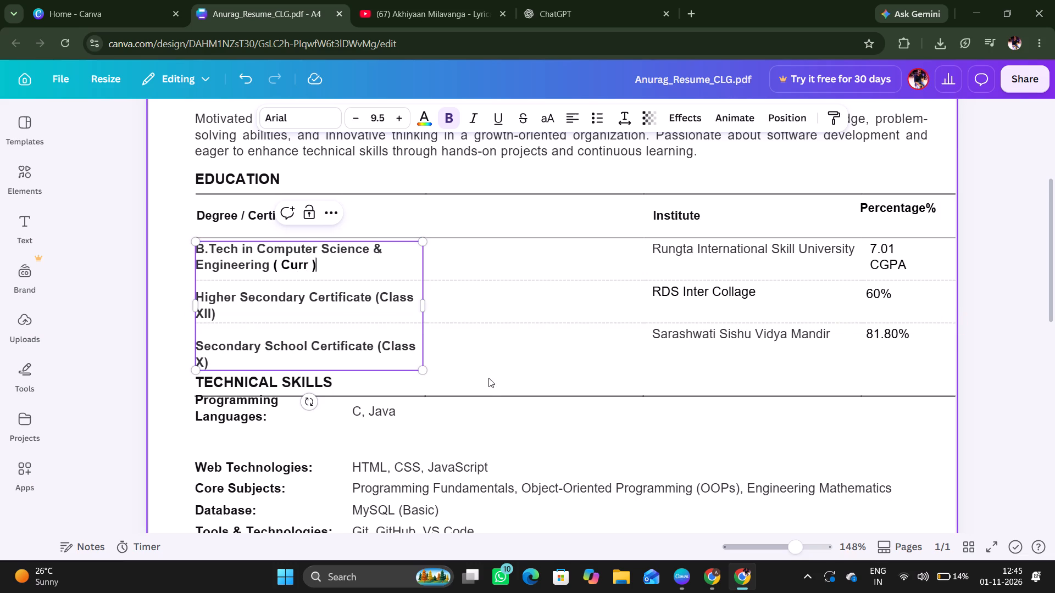
Change the added note in the B.Tech degree text to uppercase "( CURR )".
scroll(488, 378, down, 1)
click(306, 219)
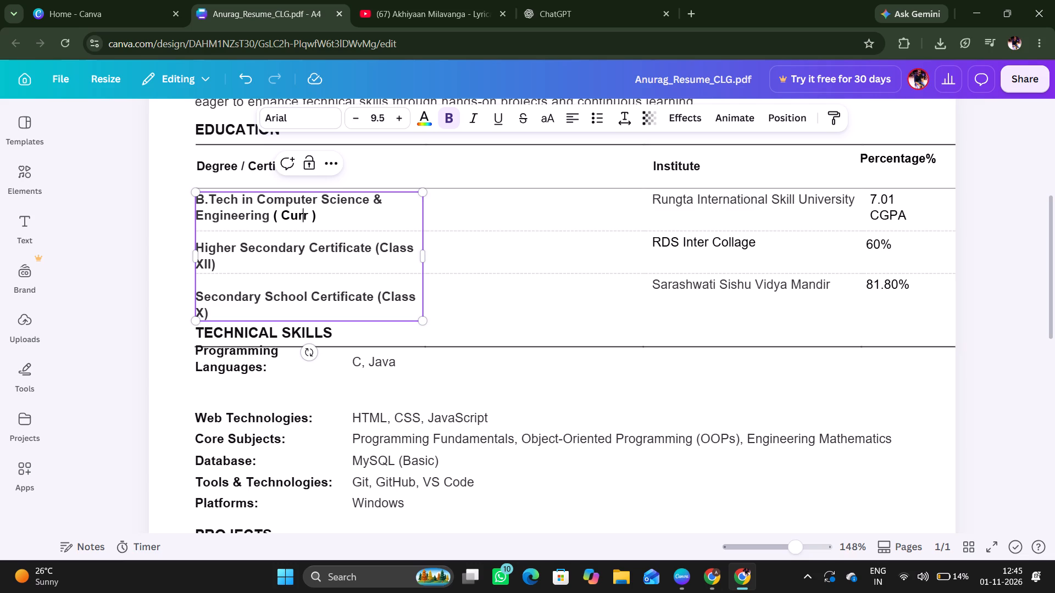
key(Right)
key(BackSpace)
key(BackSpace)
key(BackSpace)
text(URR)
click(486, 355)
Shift the text block with the "TECHNICAL SKILLS" heading and "Programming Languages:" label slightly down and left.
scroll(486, 355, down, 1)
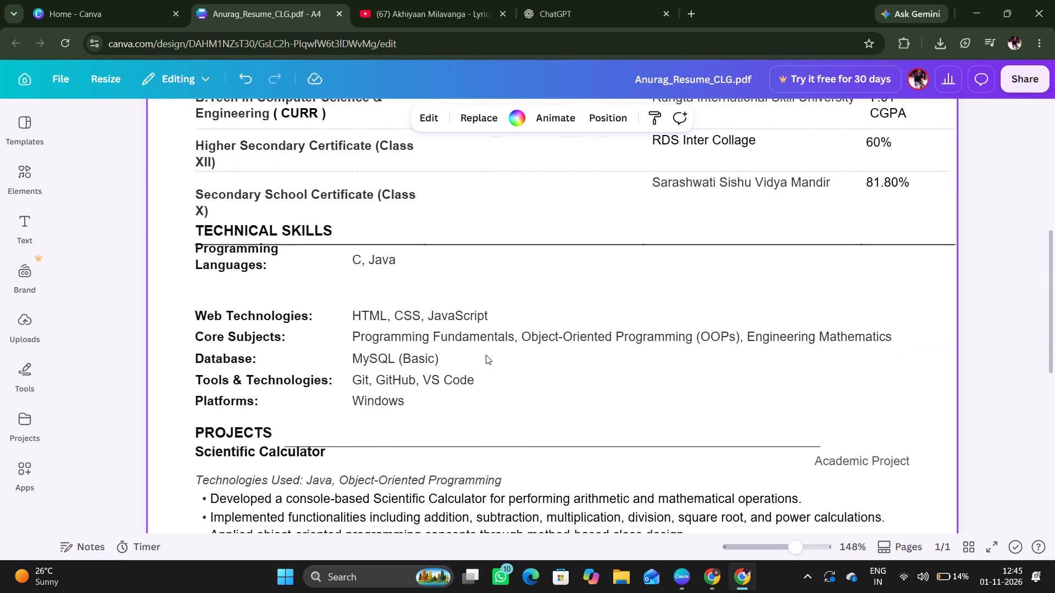
scroll(486, 355, down, 2)
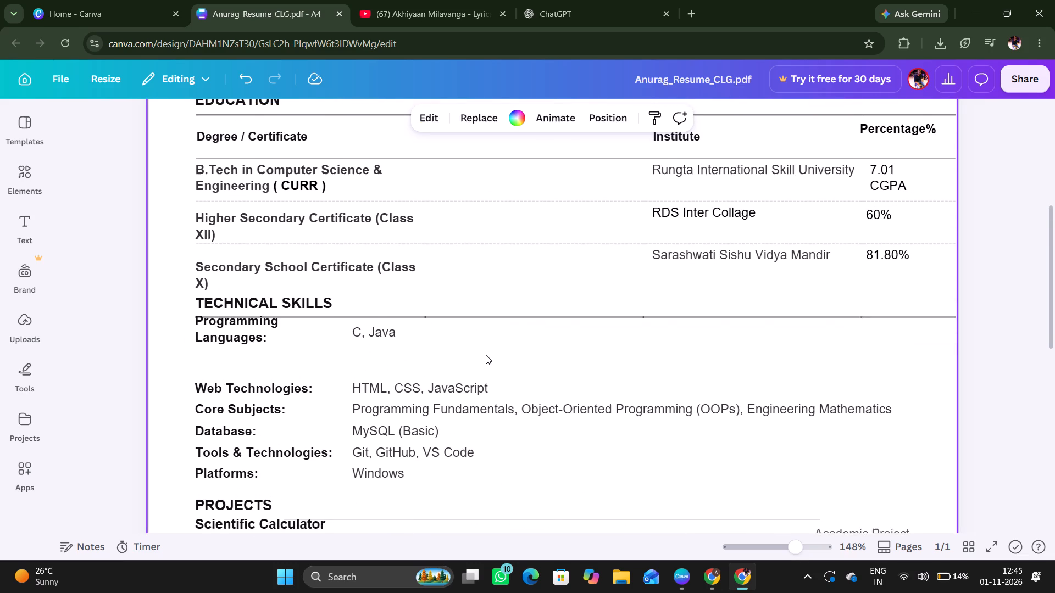
scroll(486, 355, down, 1)
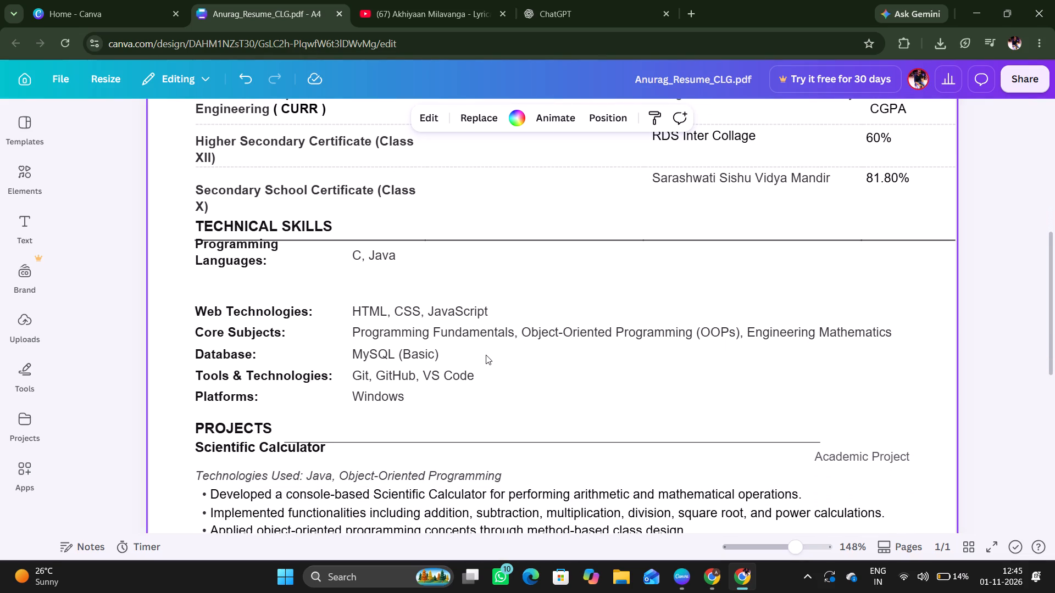
scroll(486, 355, down, 1)
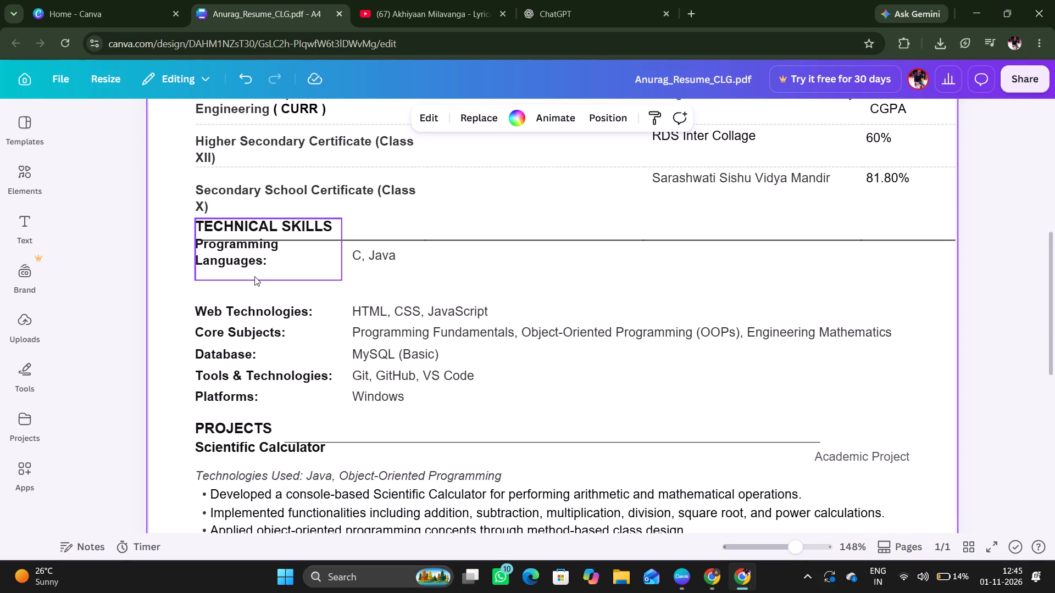
click(259, 271)
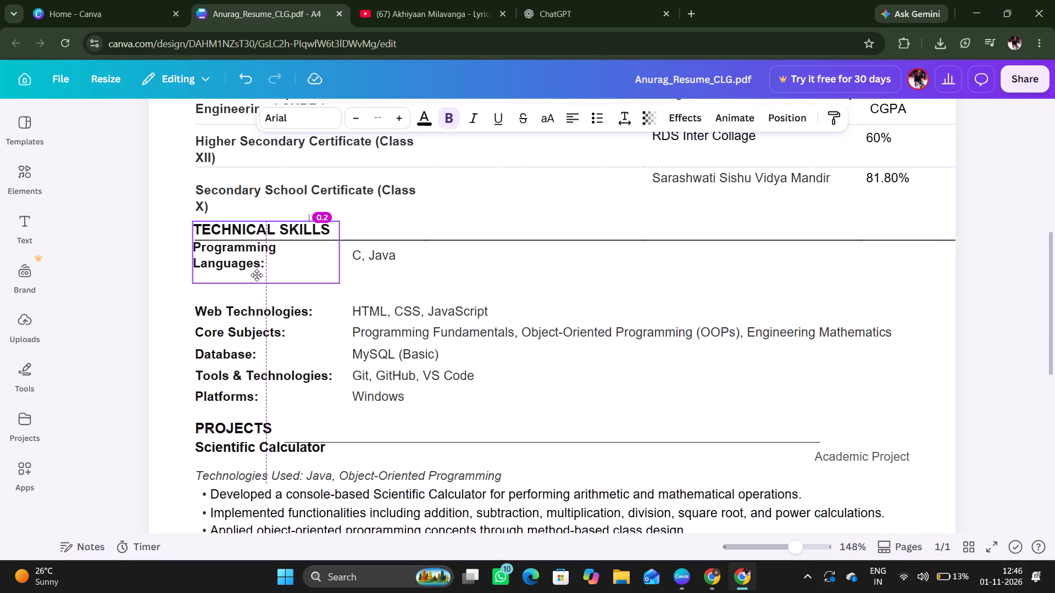
Move the skill labels block from "Web Technologies:" to "Platforms:" up, close beneath "Programming Languages:" and aligned with it.
drag(281, 337, 282, 326)
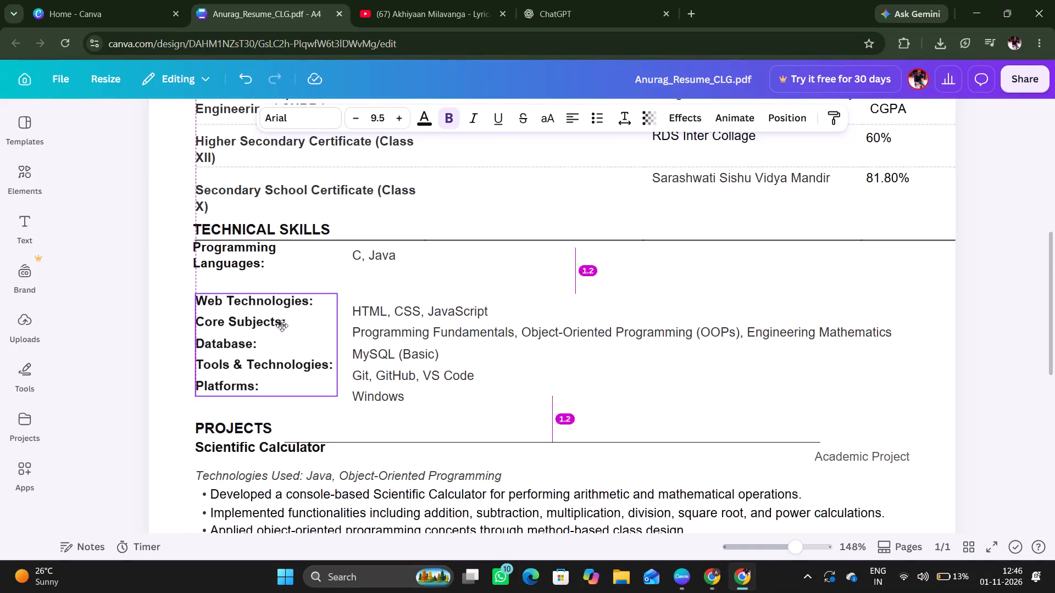
drag(282, 326, 276, 311)
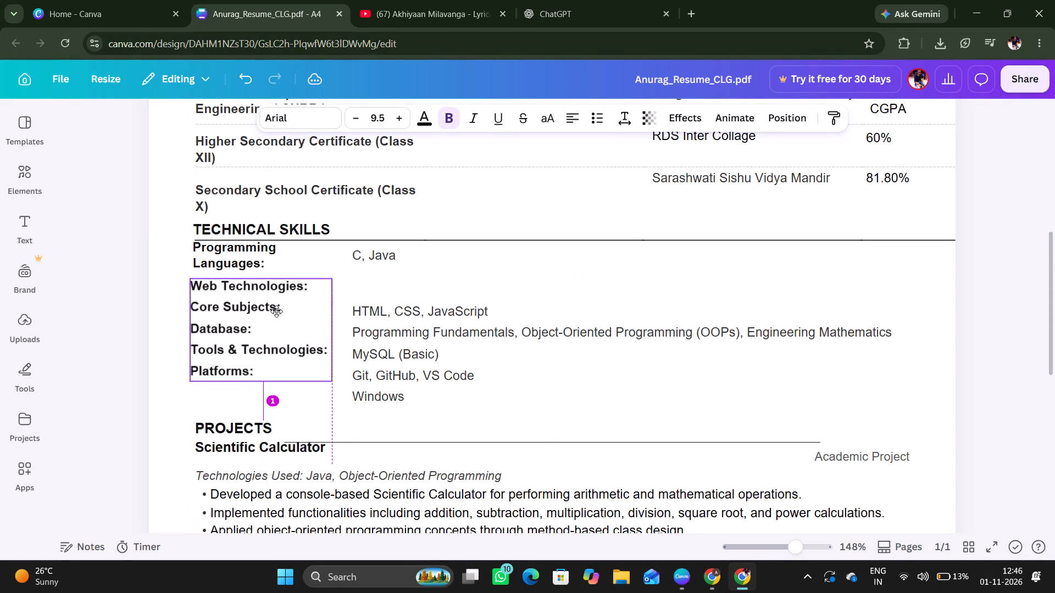
drag(276, 311, 279, 311)
Move the skill values block from "HTML, CSS, JavaScript" to "Windows" up so each line matches its label.
drag(420, 391, 420, 390)
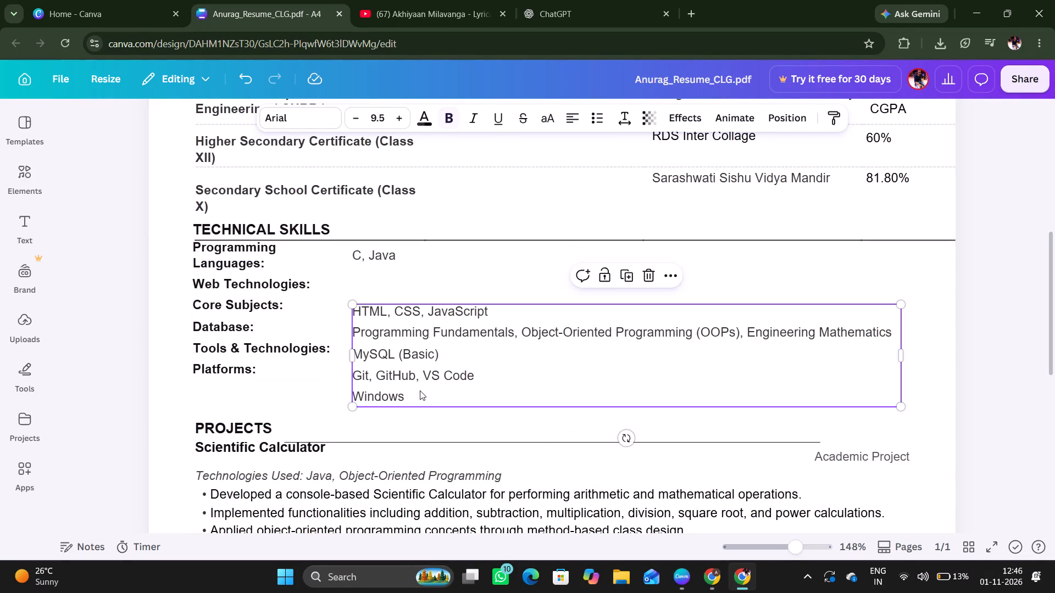
drag(420, 390, 413, 362)
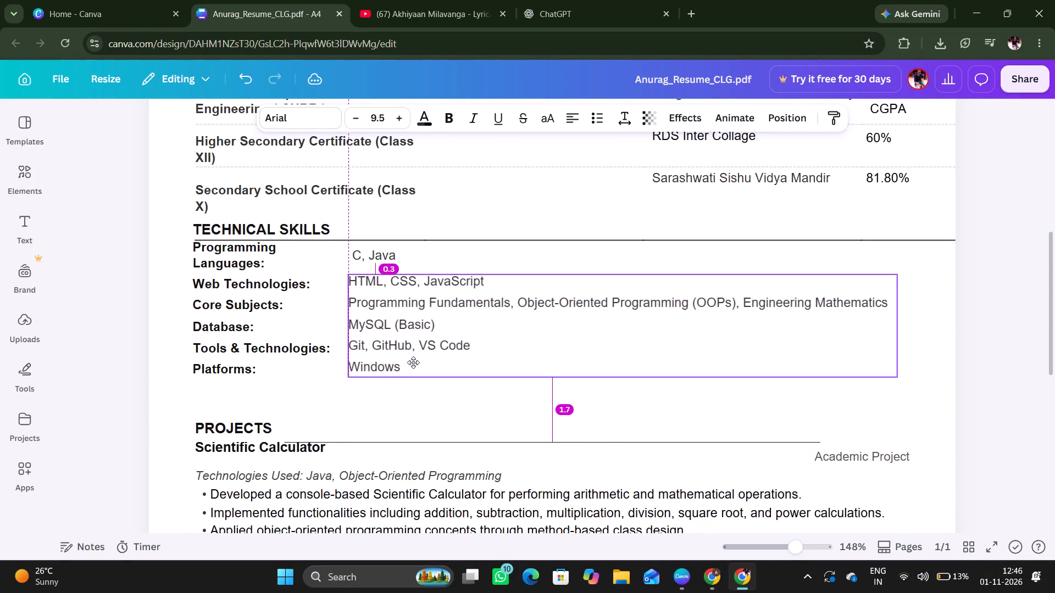
drag(413, 362, 409, 364)
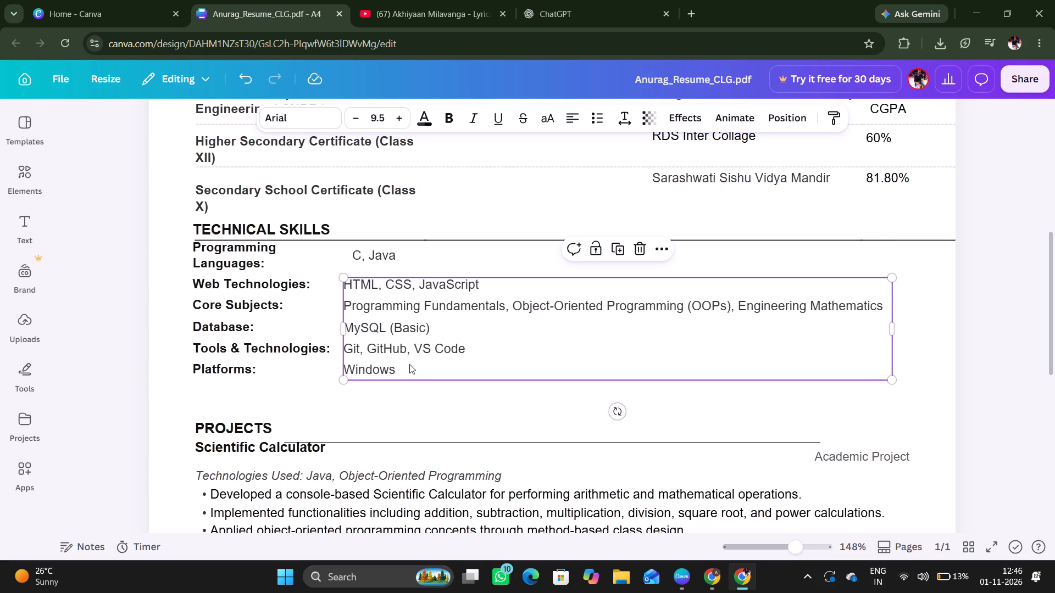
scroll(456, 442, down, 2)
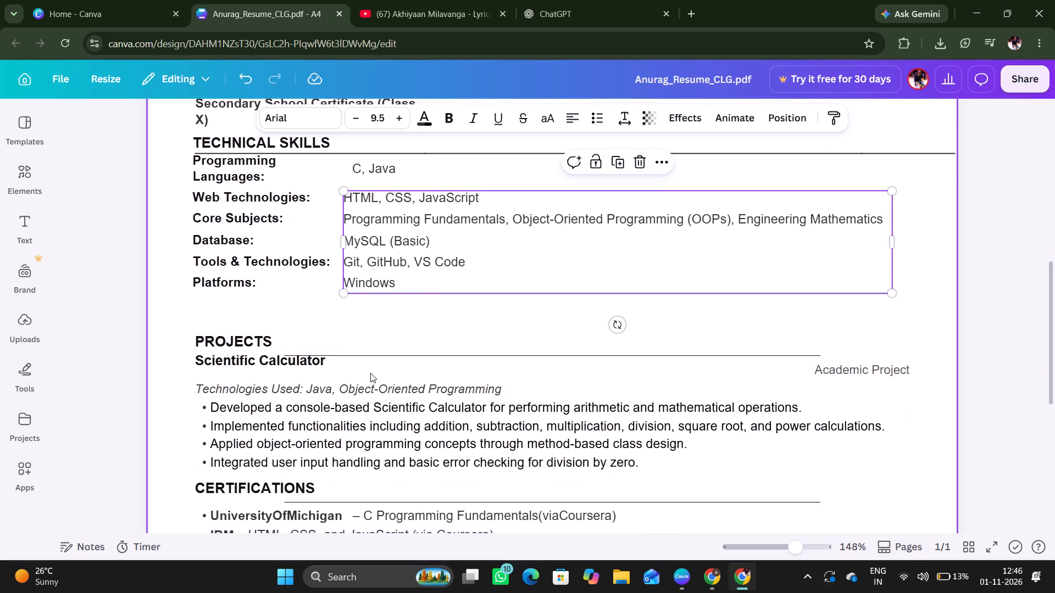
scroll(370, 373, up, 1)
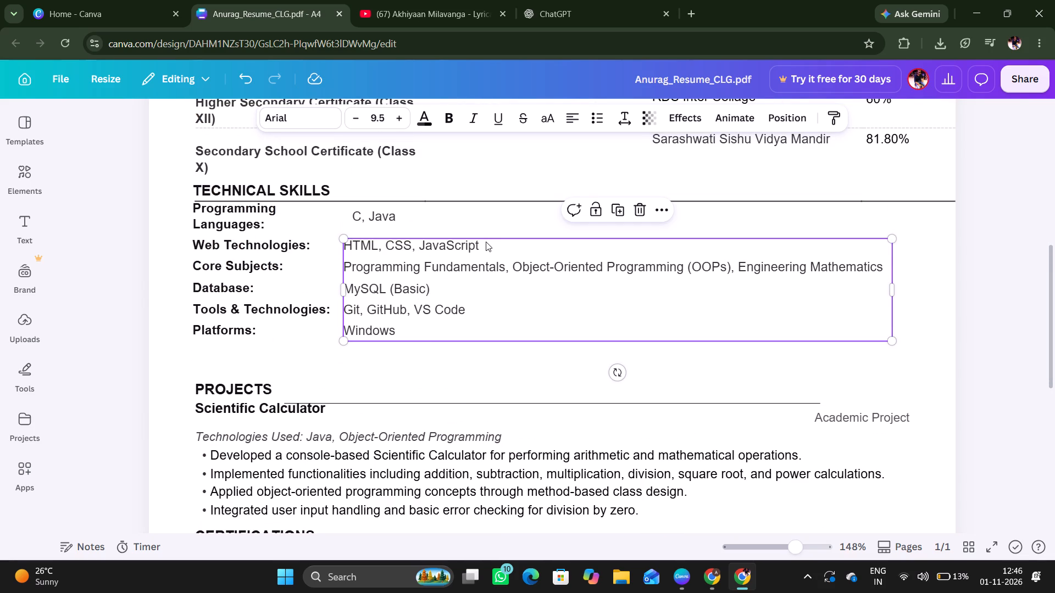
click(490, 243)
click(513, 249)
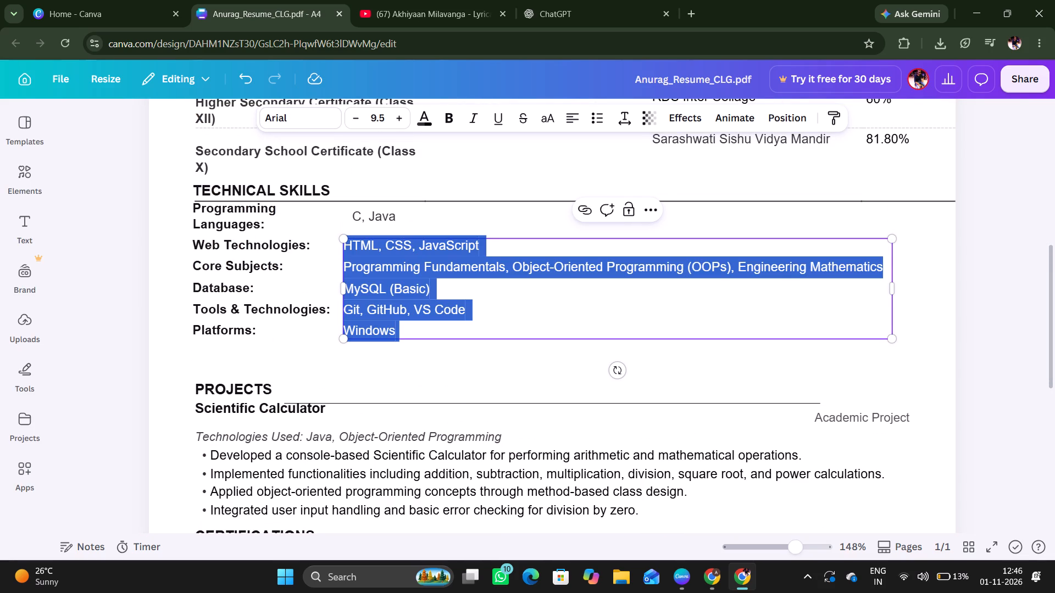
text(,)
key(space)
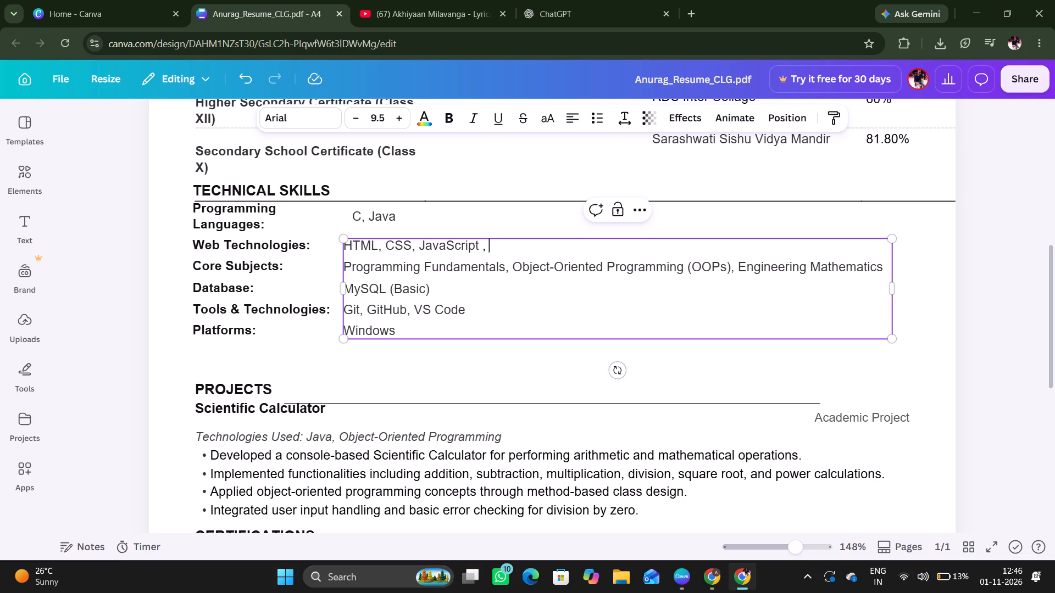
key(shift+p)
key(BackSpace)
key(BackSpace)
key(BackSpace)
Add ", Python" after "C, Java" in the Programming Languages entry.
click(407, 214)
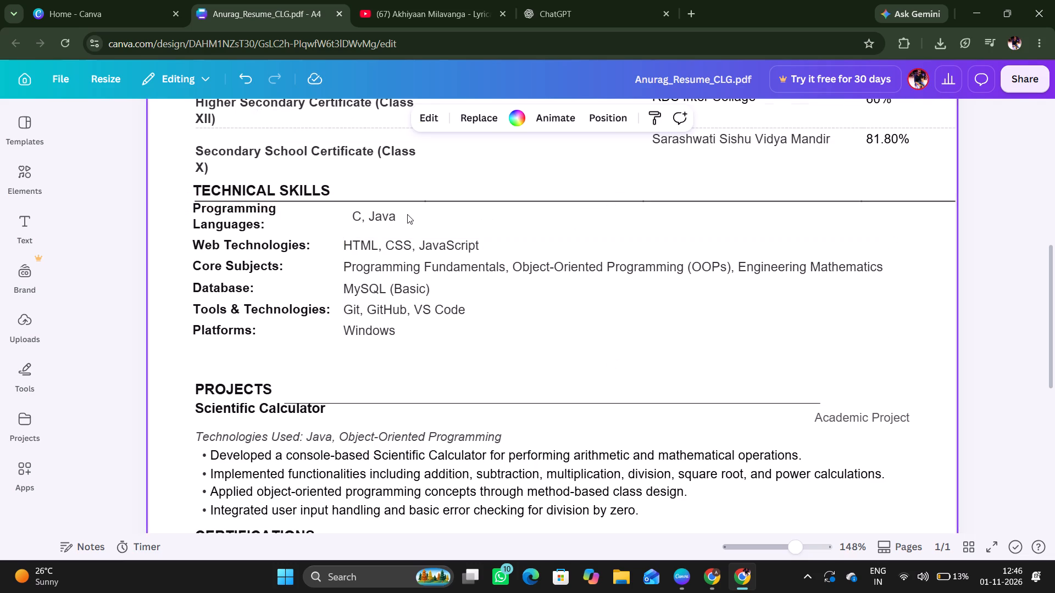
click(385, 219)
key(space)
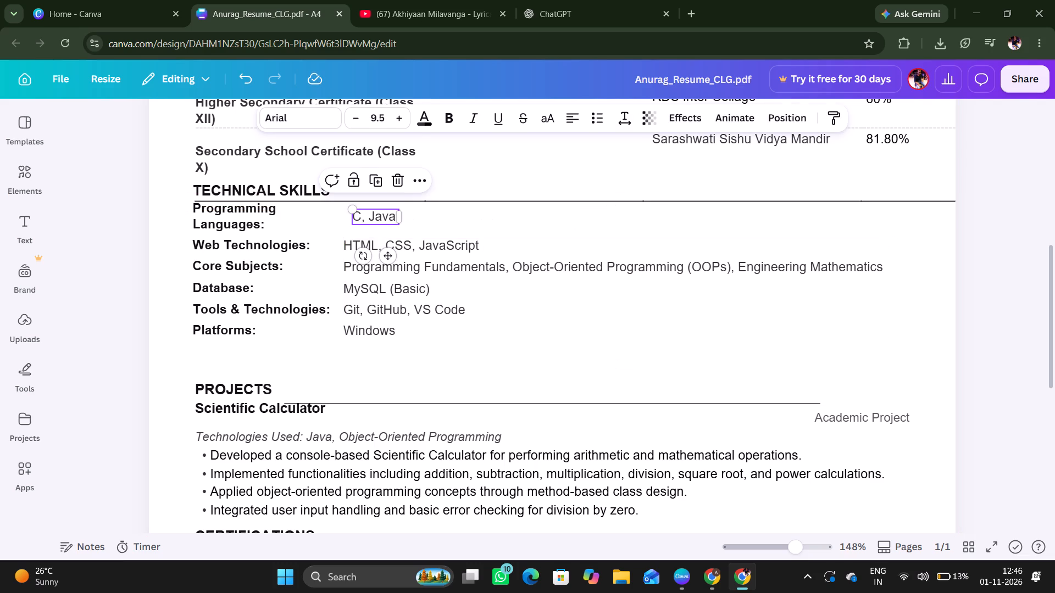
click(388, 214)
click(393, 216)
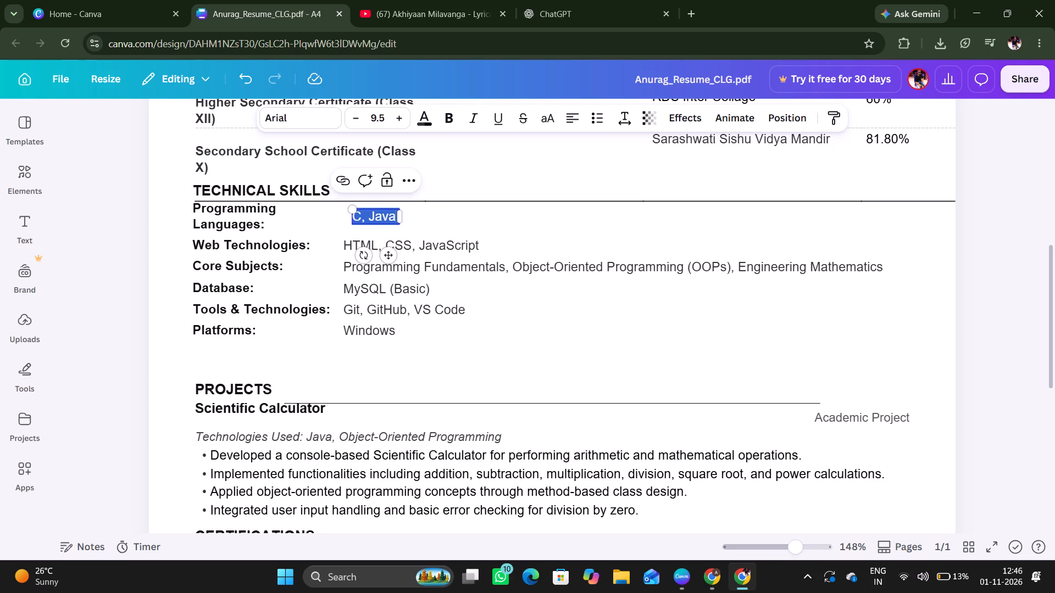
key(space)
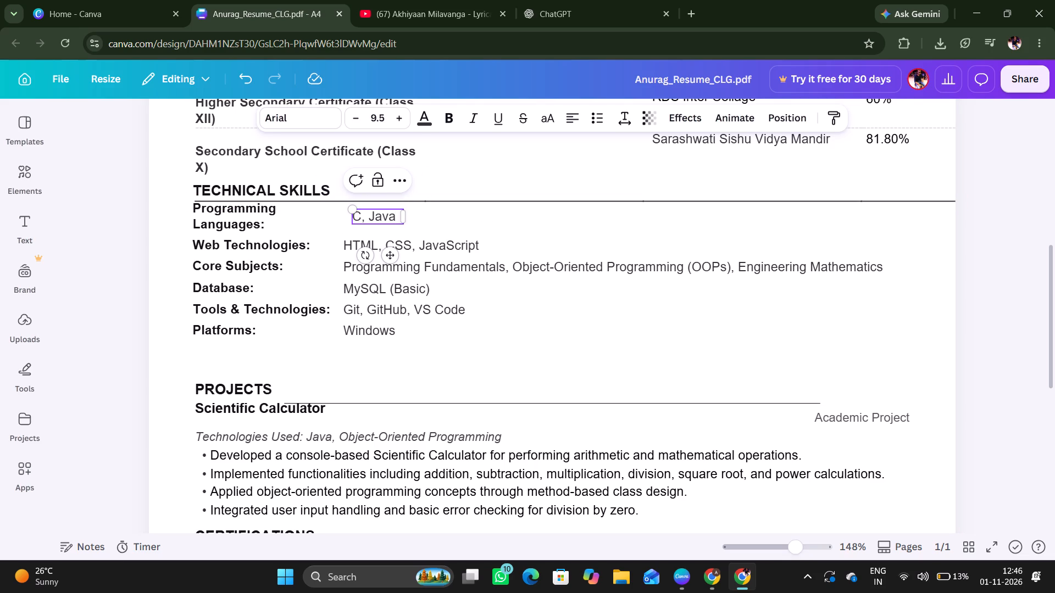
text(, P)
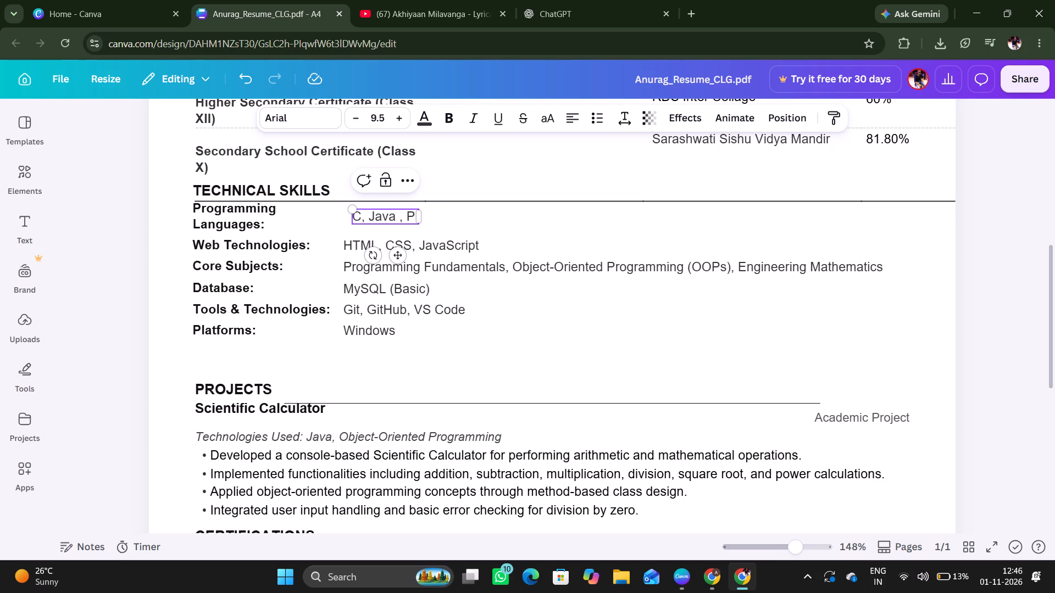
text(ython)
key(space)
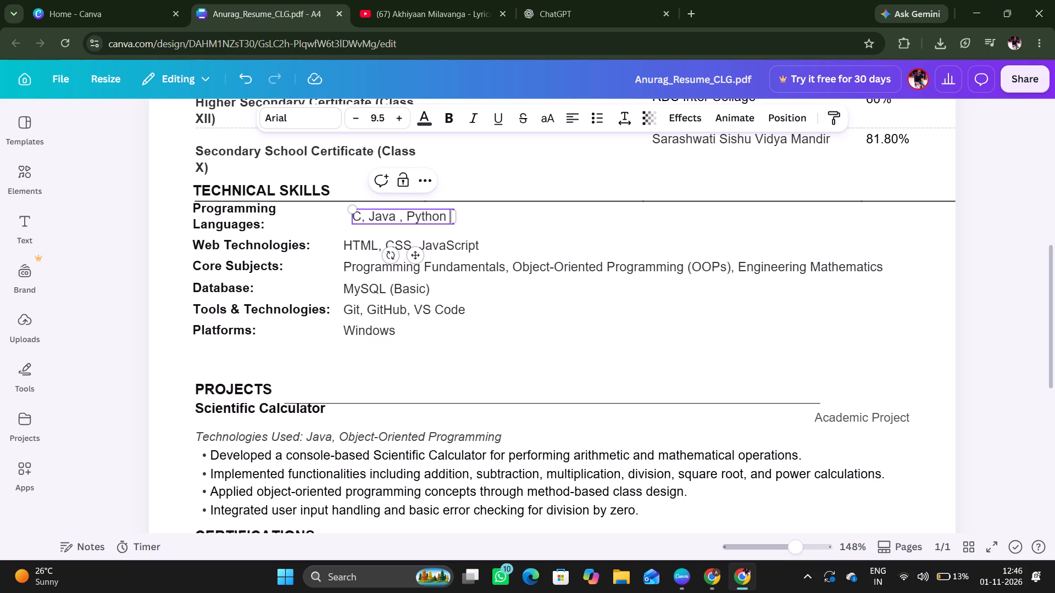
key(comma)
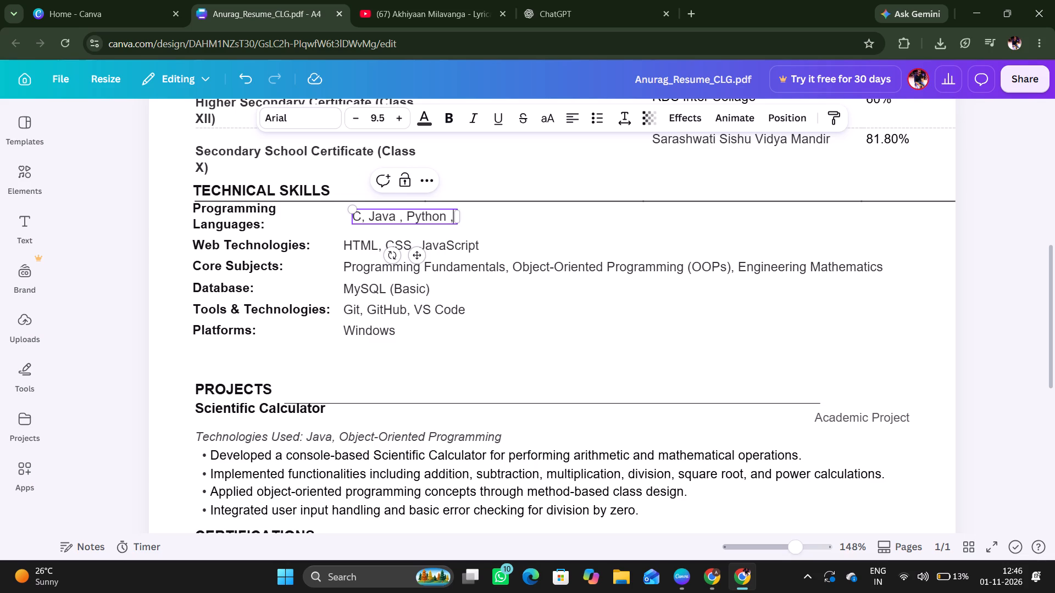
key(BackSpace)
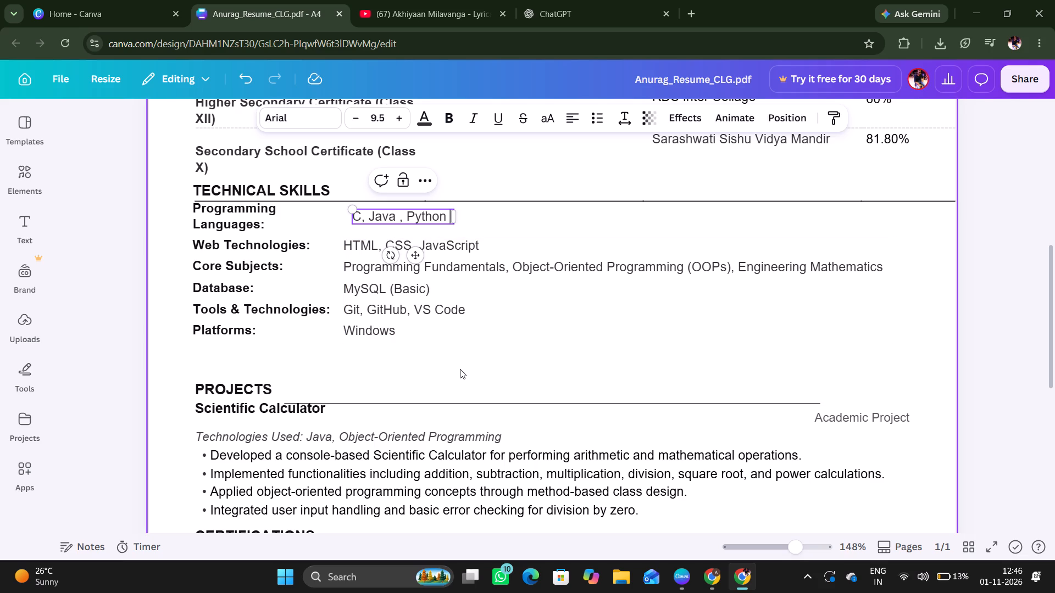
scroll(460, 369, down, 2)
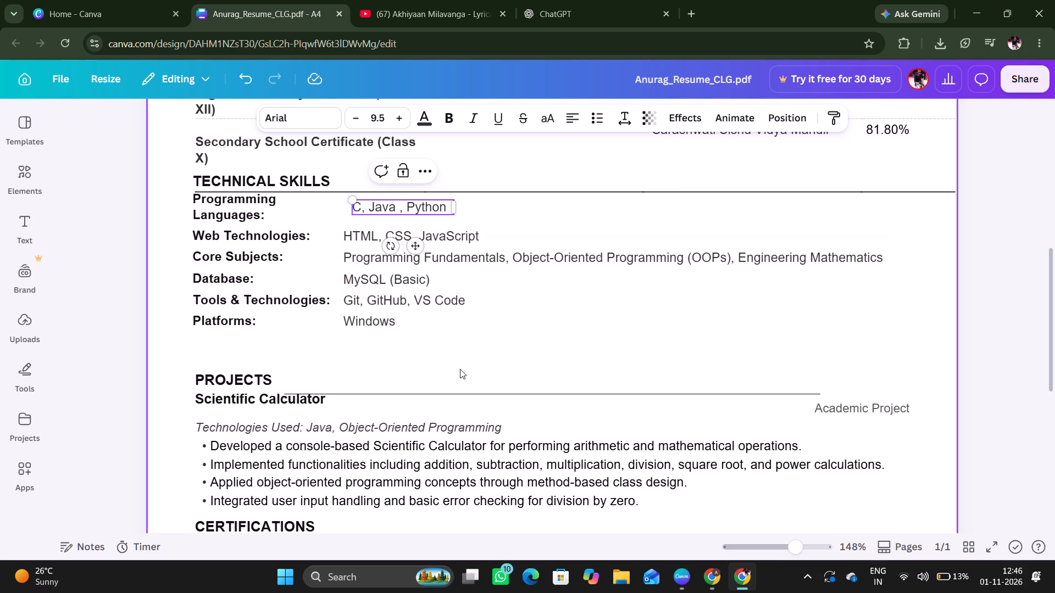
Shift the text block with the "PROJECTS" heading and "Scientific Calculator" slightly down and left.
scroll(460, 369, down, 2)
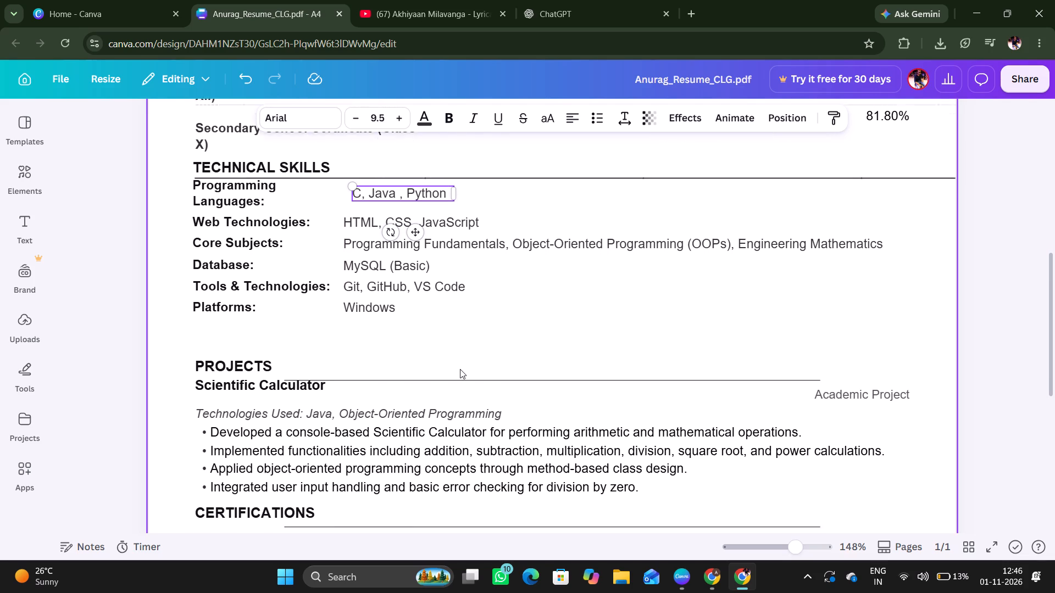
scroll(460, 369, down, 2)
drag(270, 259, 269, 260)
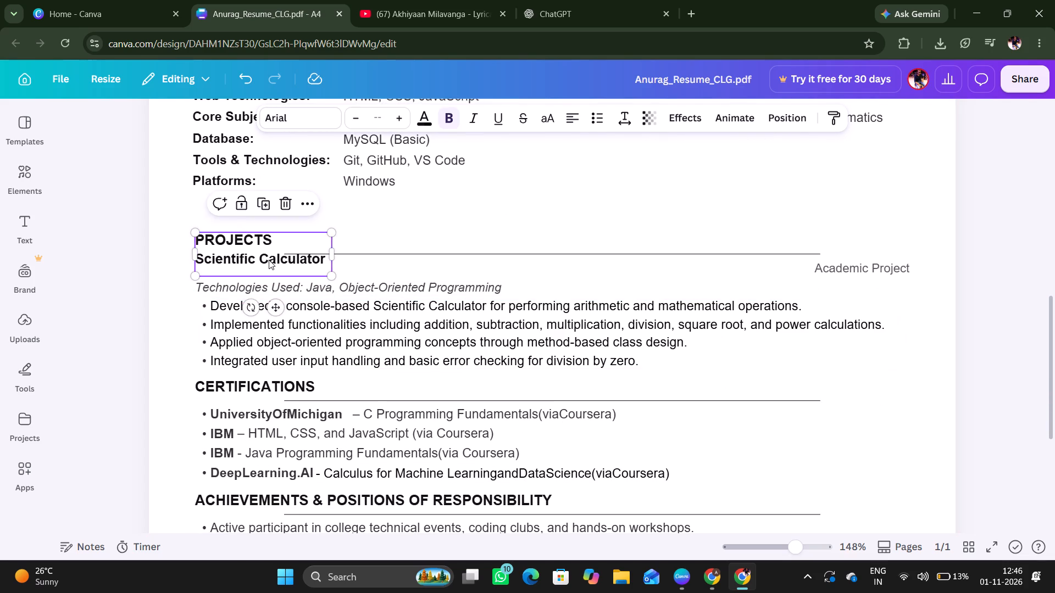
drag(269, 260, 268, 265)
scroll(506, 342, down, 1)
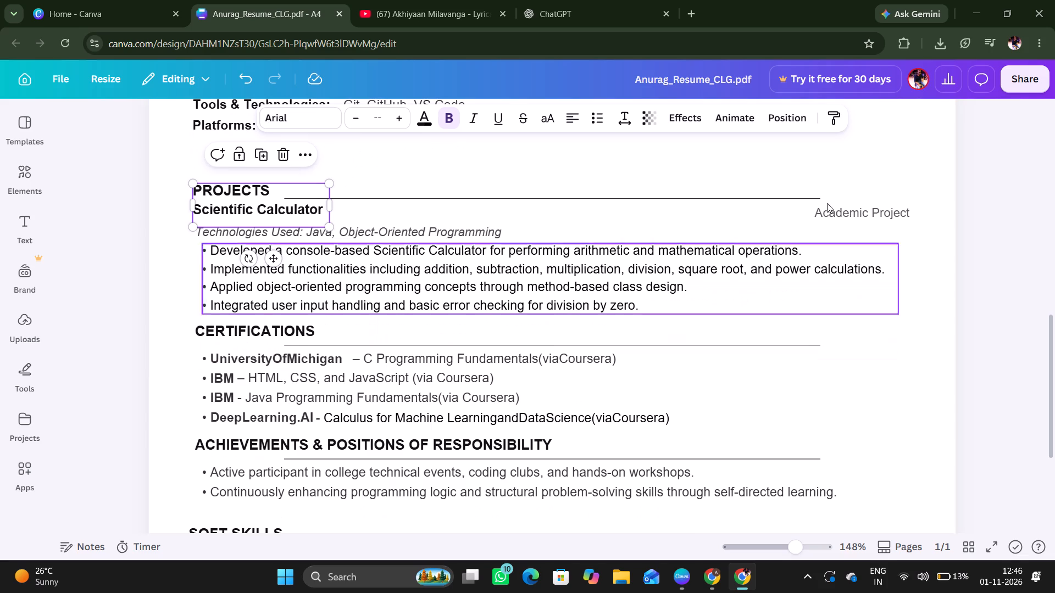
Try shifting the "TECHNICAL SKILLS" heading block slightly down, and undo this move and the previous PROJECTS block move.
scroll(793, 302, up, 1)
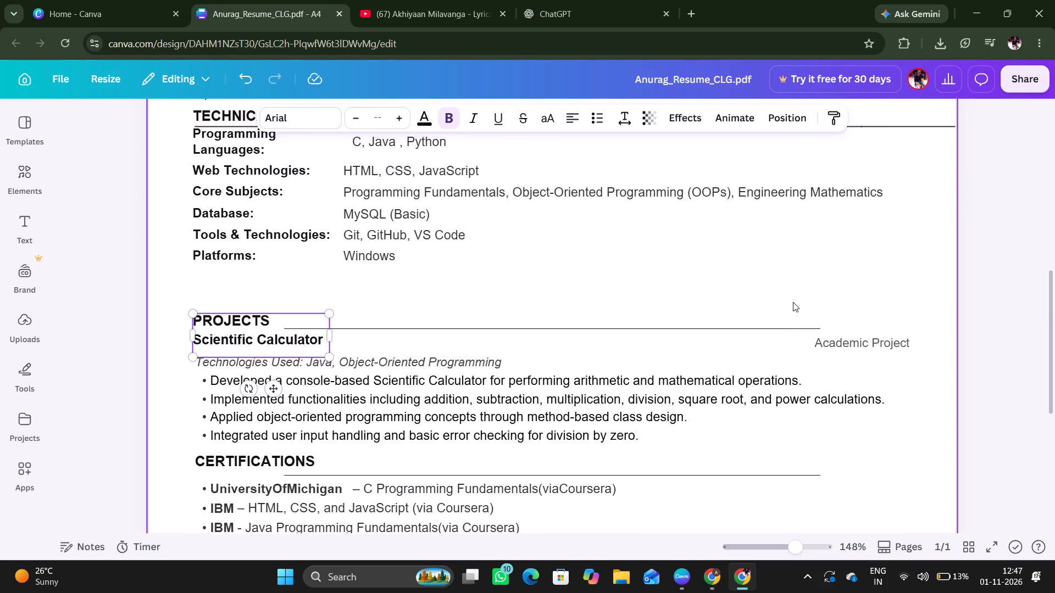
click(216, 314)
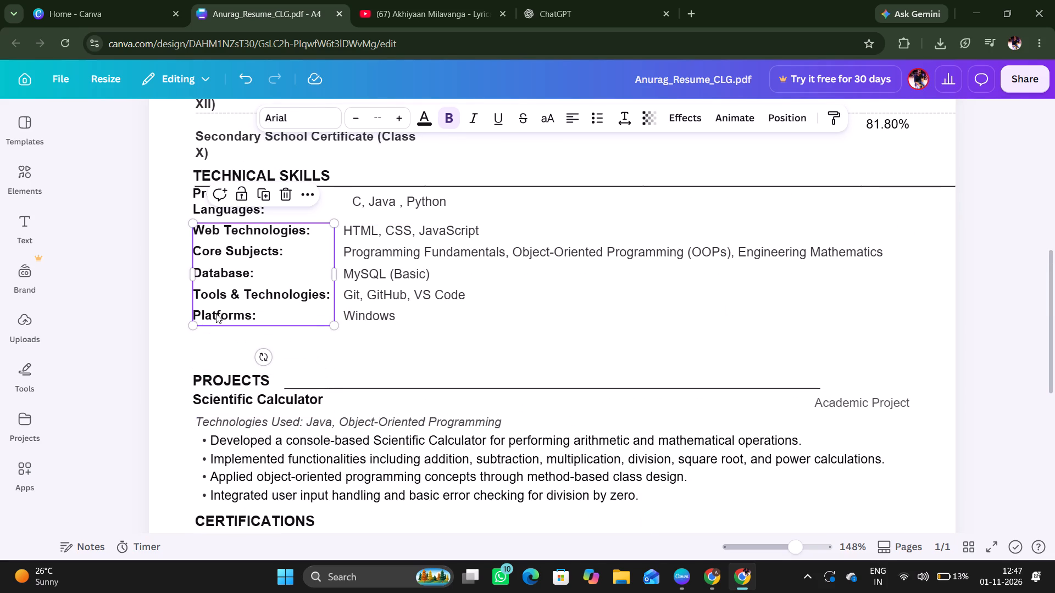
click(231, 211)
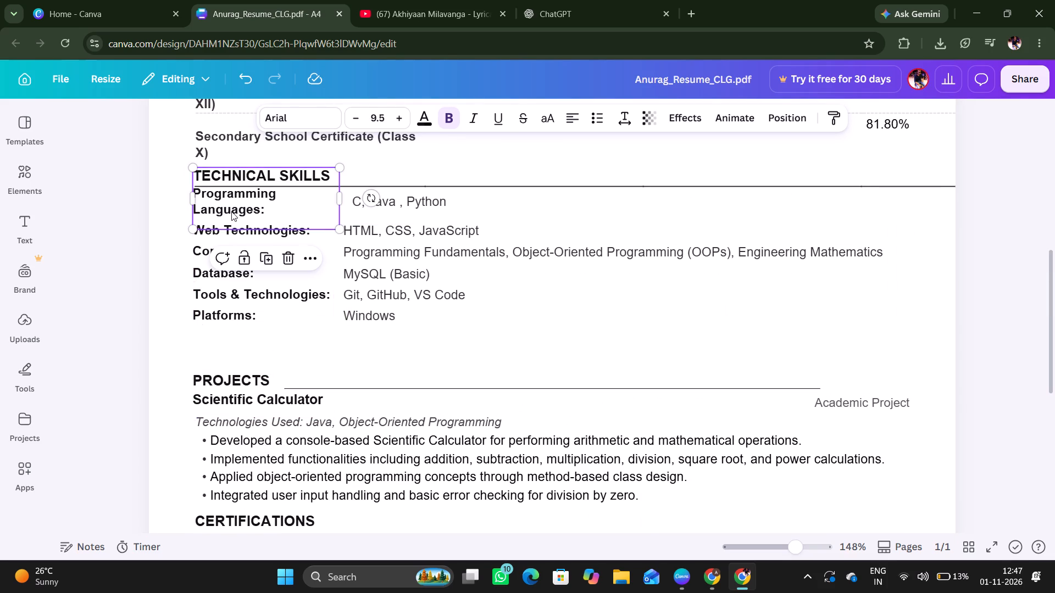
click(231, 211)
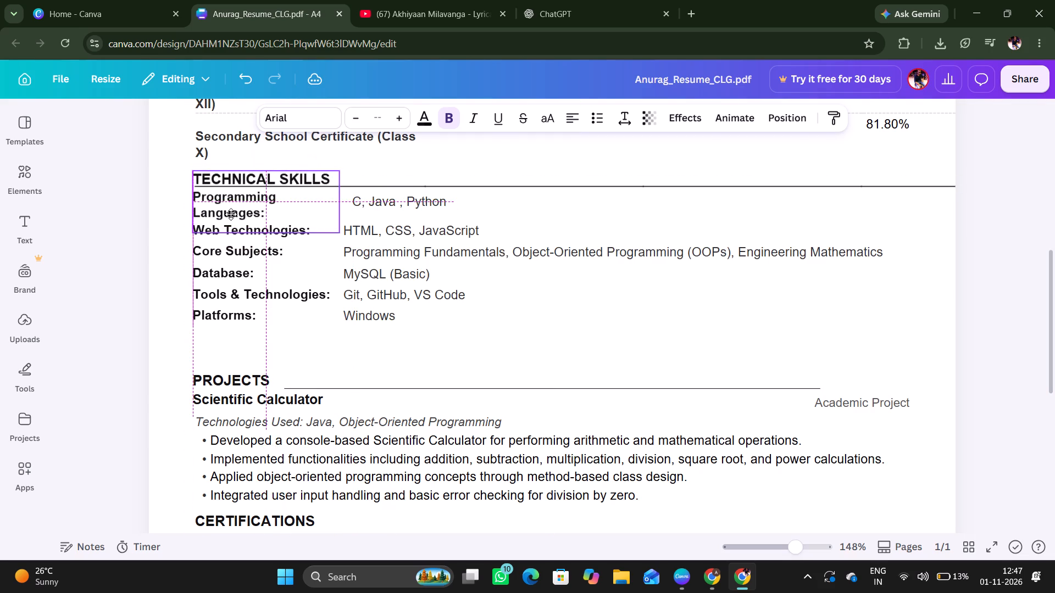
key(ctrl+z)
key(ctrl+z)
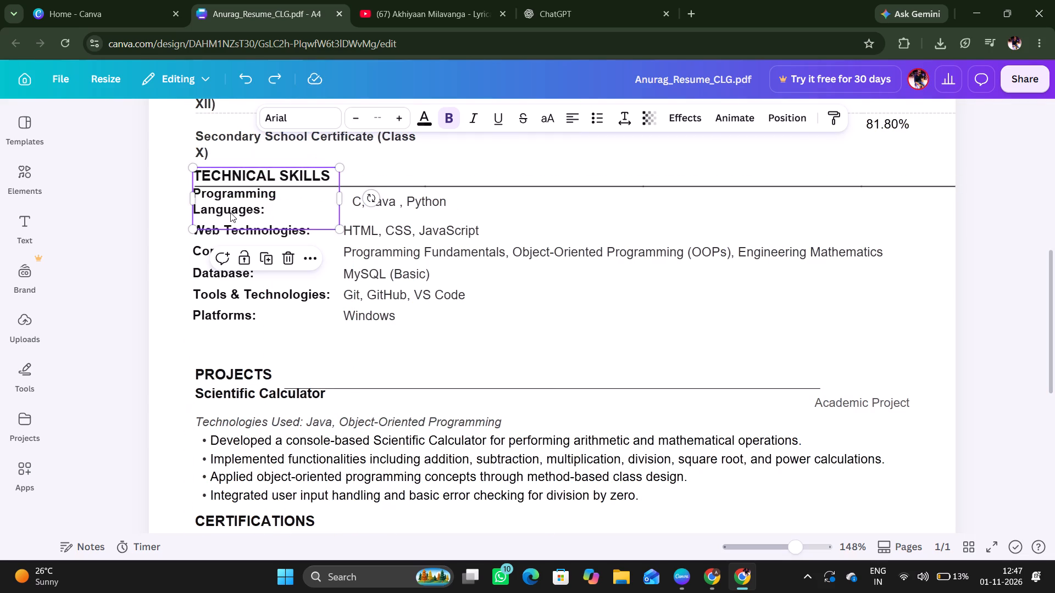
Shift the "PROJECTS" and "Scientific Calculator" text block slightly down.
click(231, 392)
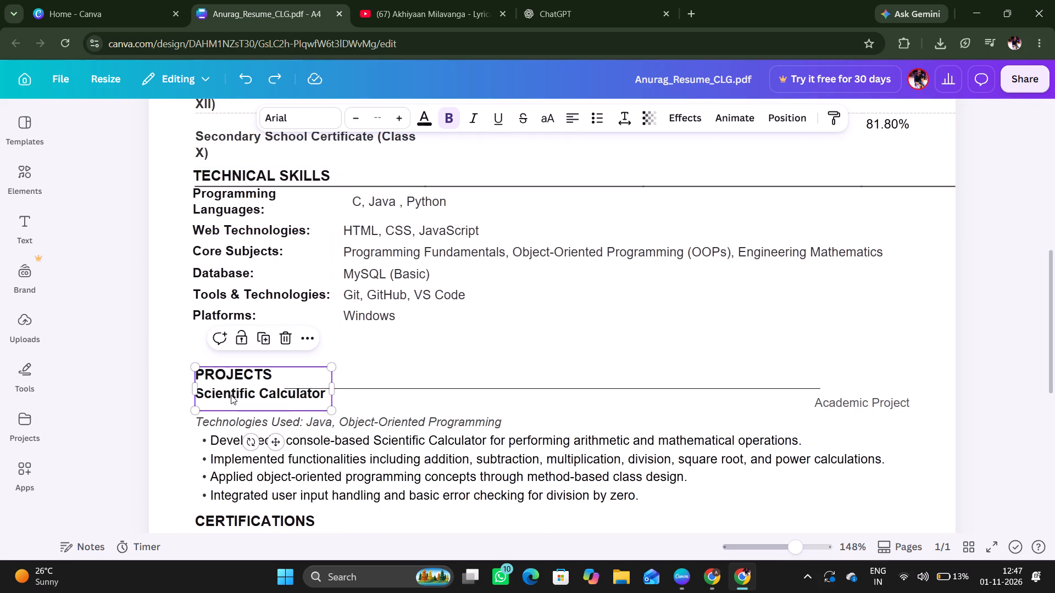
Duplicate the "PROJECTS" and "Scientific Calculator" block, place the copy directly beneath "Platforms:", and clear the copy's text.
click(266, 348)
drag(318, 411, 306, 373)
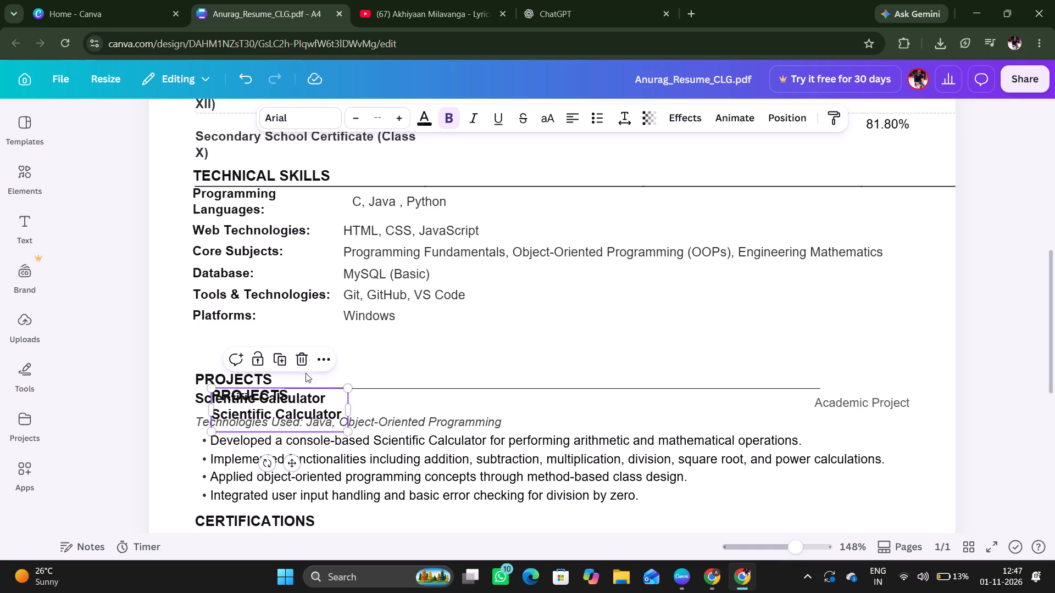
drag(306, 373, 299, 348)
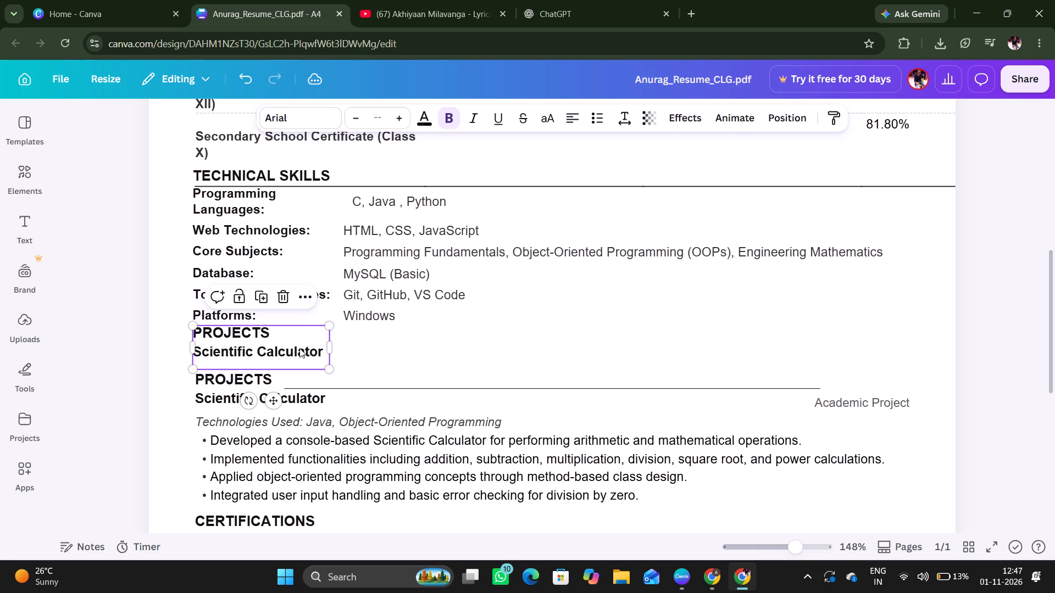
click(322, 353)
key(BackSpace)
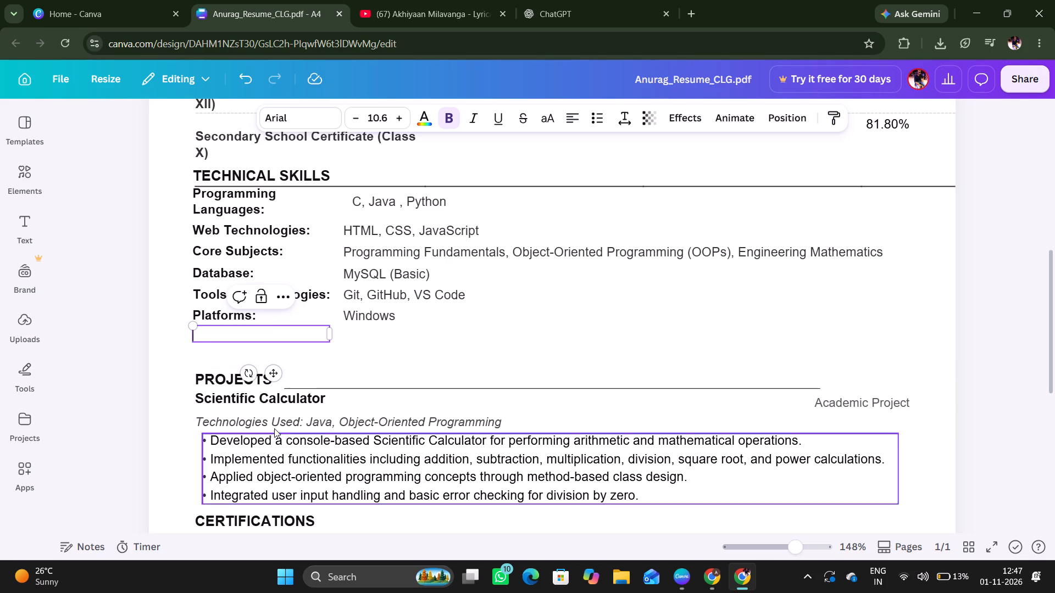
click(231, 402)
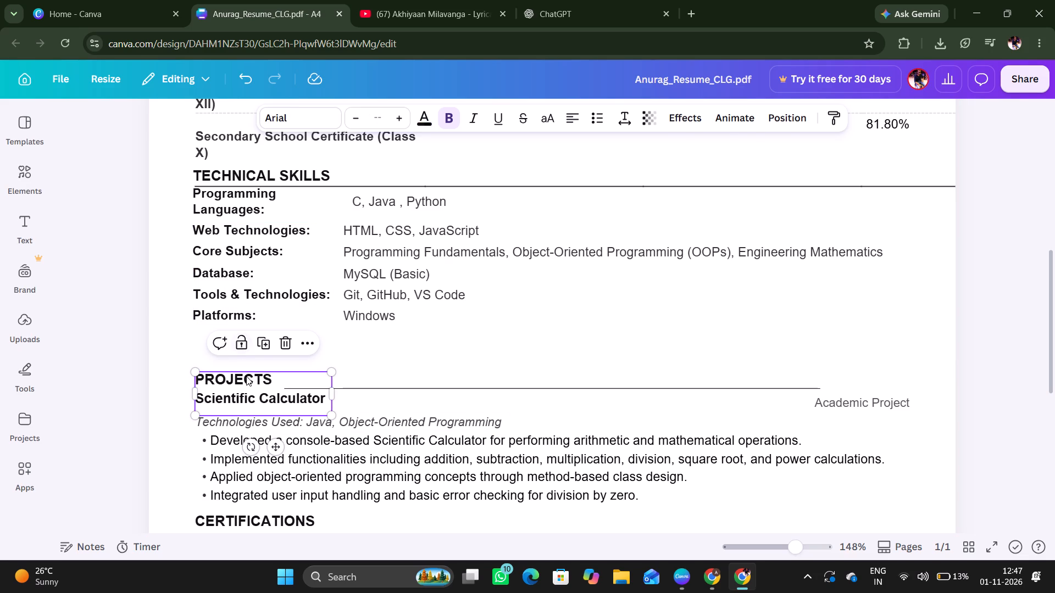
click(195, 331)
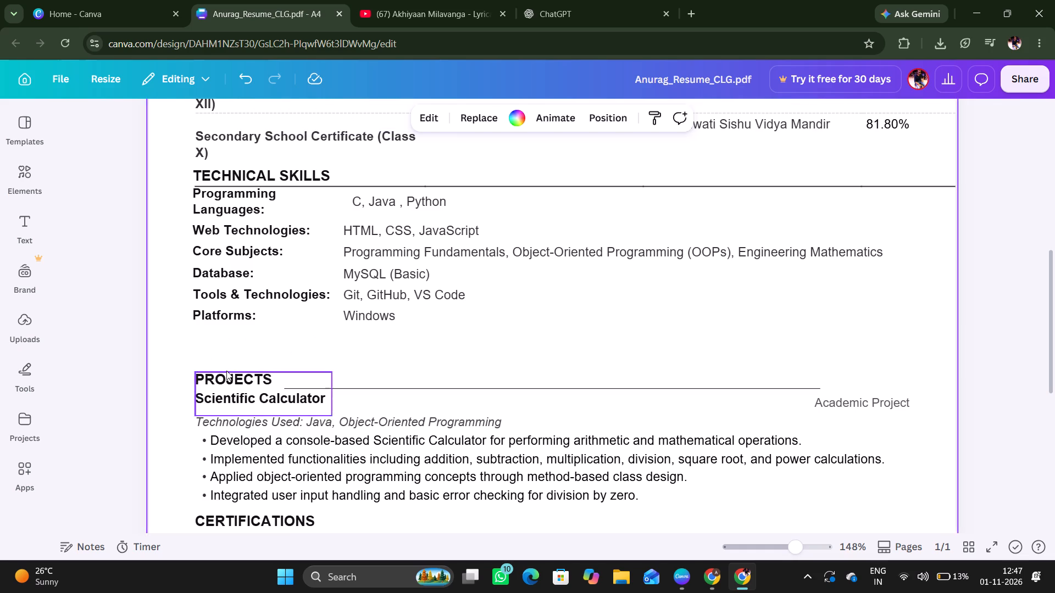
Duplicate the "PROJECTS" and "Scientific Calculator" block and place the copy above the original, directly beneath "Platforms:".
click(226, 371)
click(262, 347)
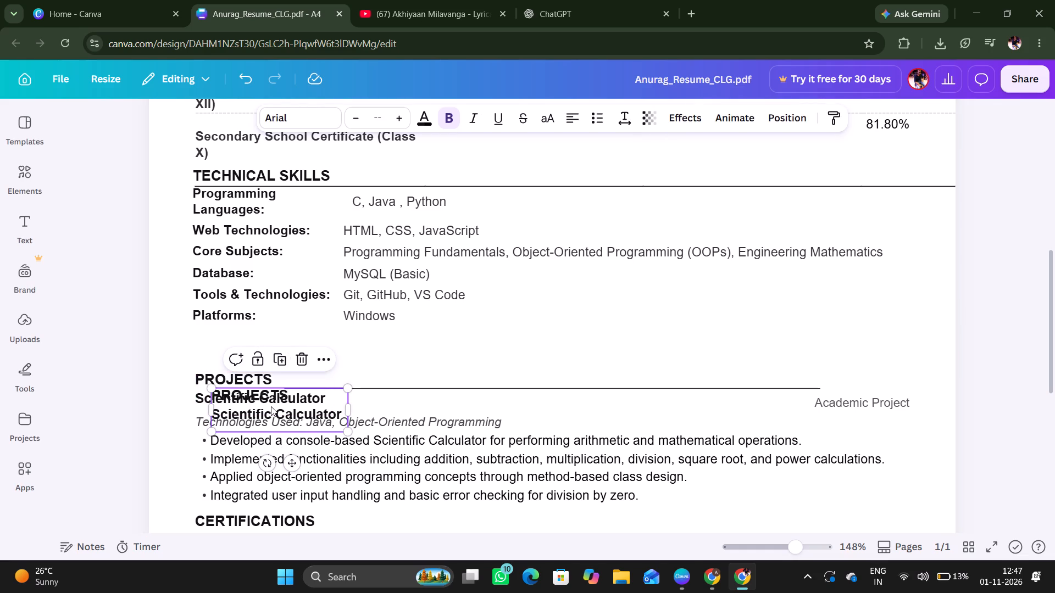
drag(271, 406, 252, 351)
Move the "SOFT SKILLS" heading and skills text block down close to the bottom edge of the page.
scroll(252, 351, down, 3)
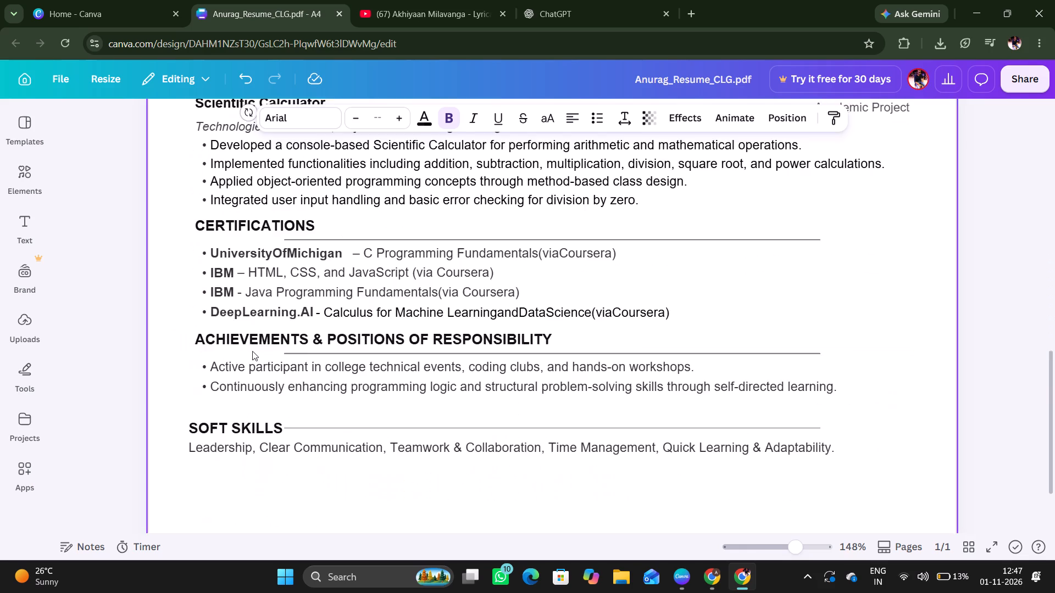
scroll(252, 351, down, 3)
drag(418, 348, 430, 424)
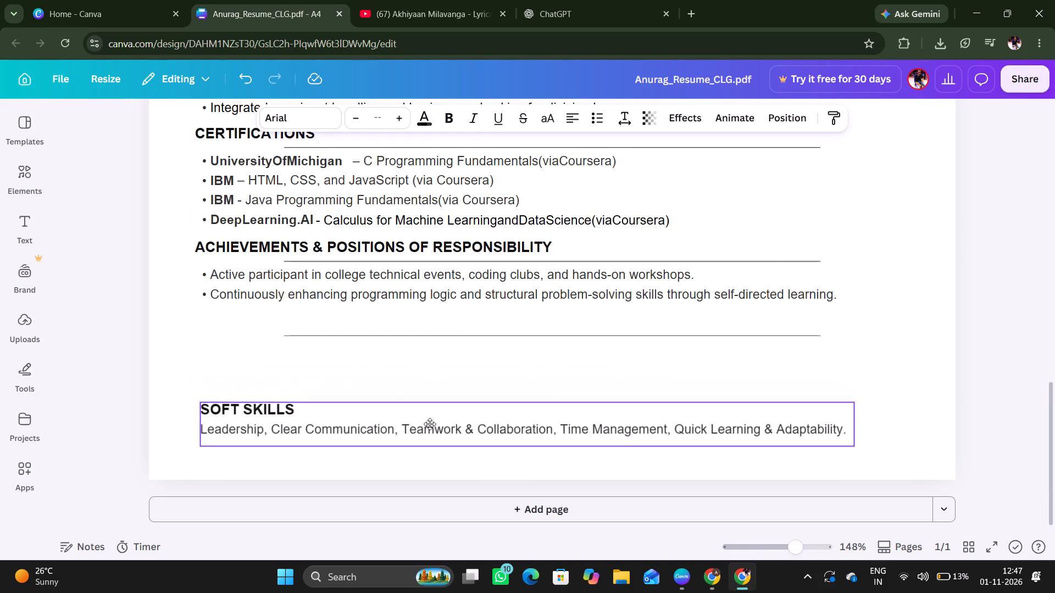
drag(430, 424, 421, 430)
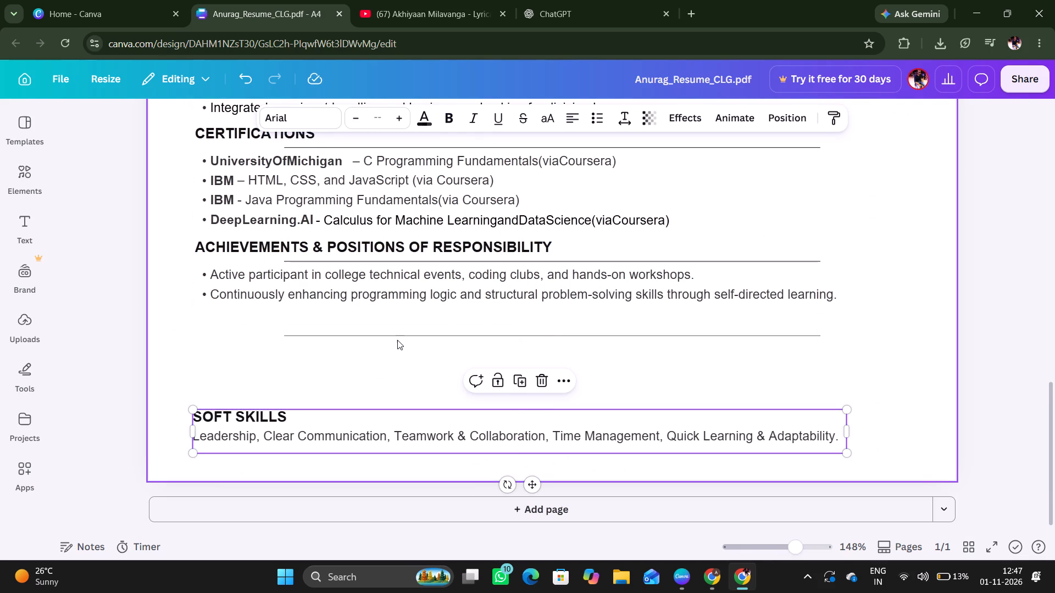
Move the soft skills divider line down between the "SOFT SKILLS" heading and its text, aligned with the block's left edge.
click(397, 340)
click(397, 337)
click(413, 334)
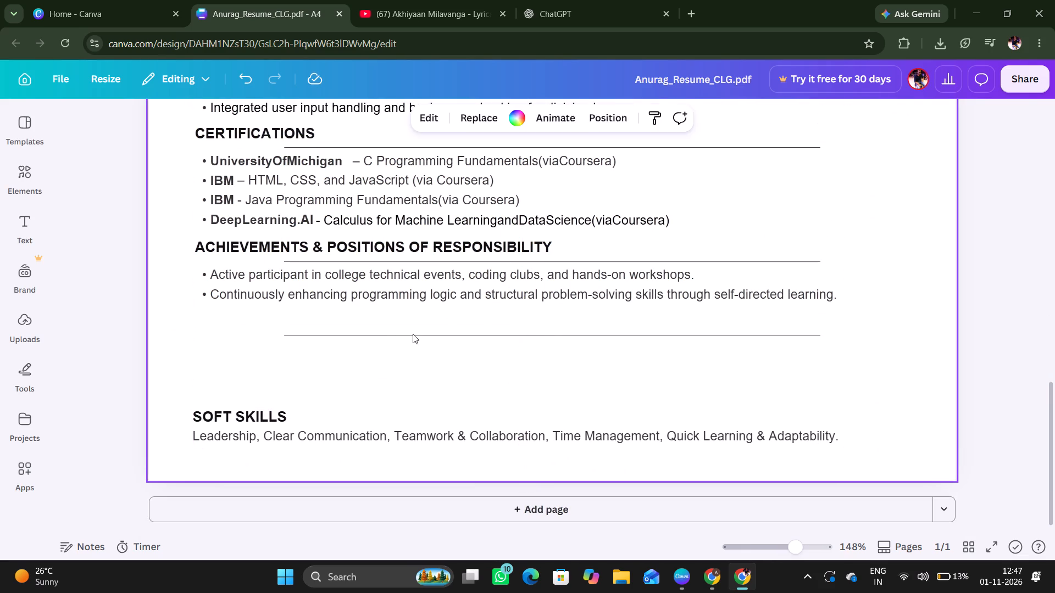
click(413, 334)
click(413, 334)
click(598, 332)
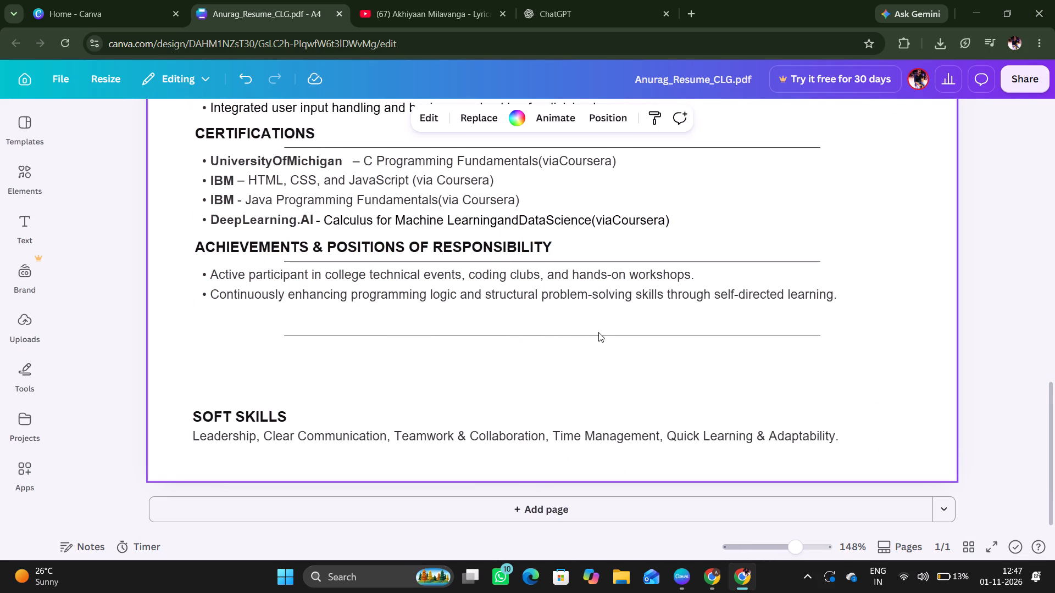
click(599, 337)
click(599, 337)
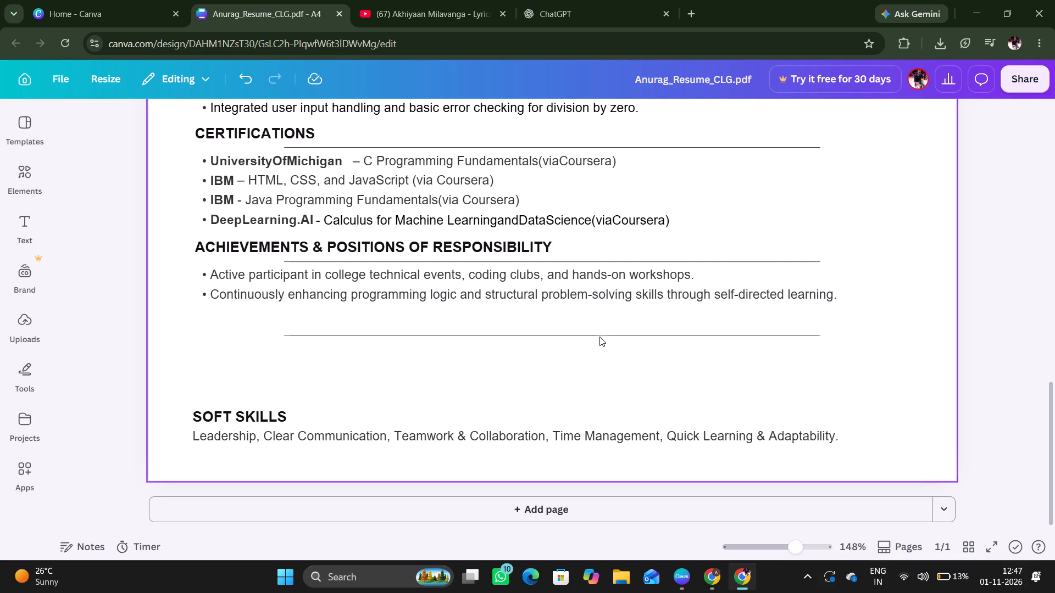
drag(599, 335, 624, 403)
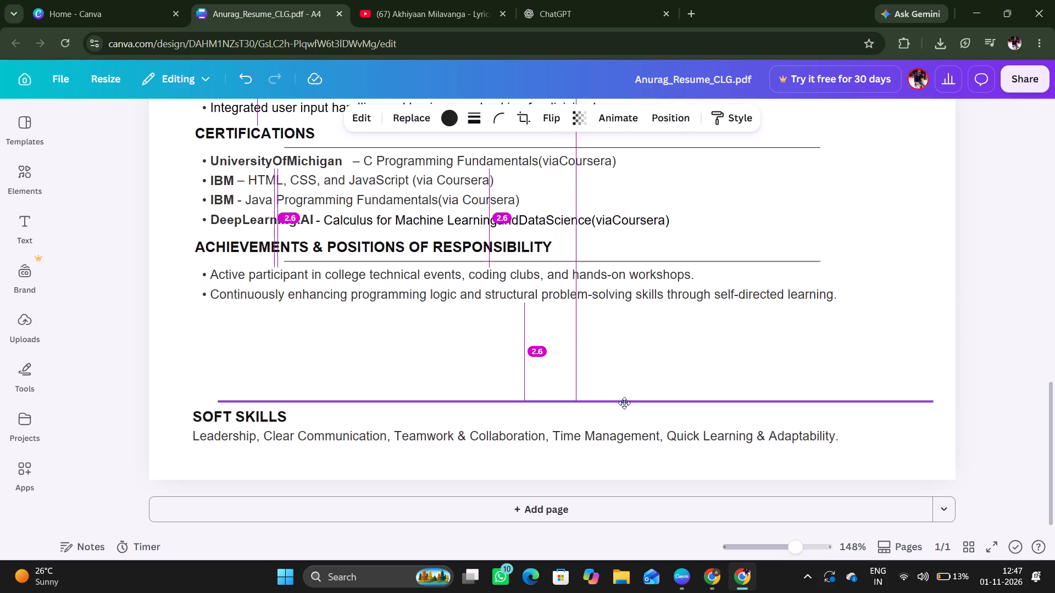
drag(624, 403, 625, 426)
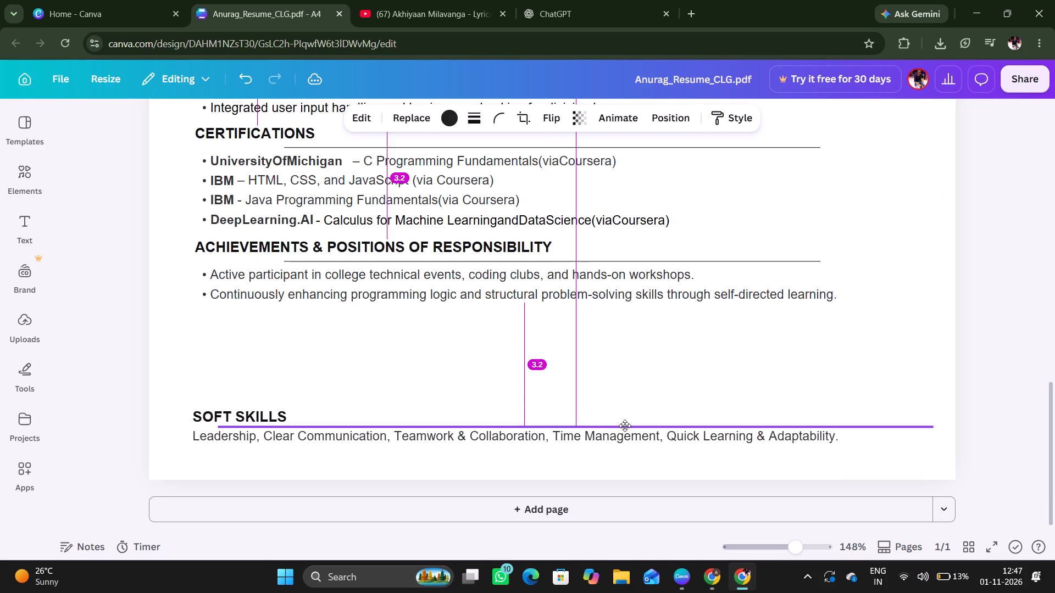
drag(625, 426, 598, 424)
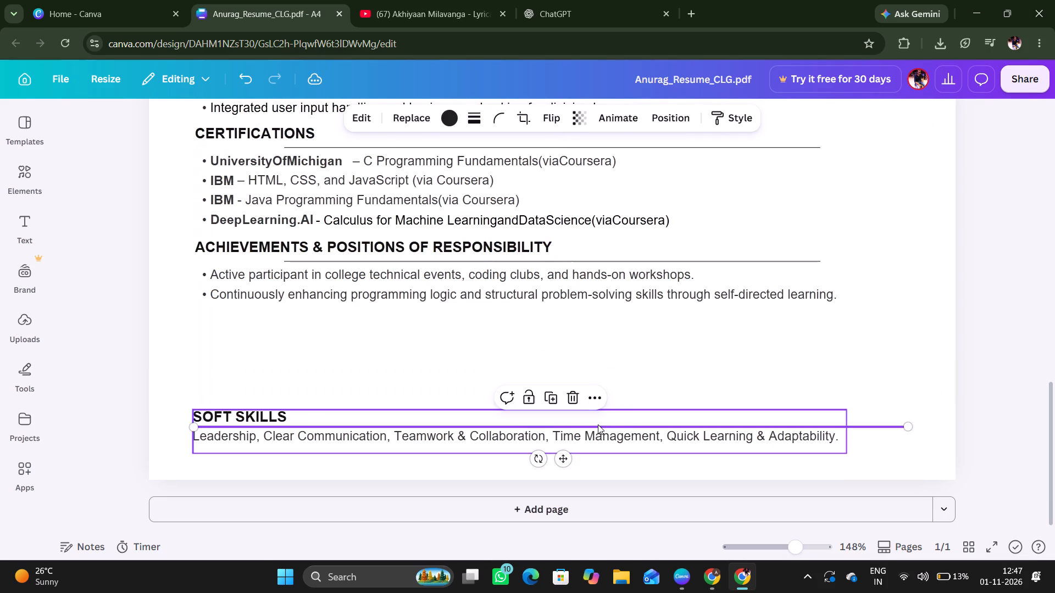
click(782, 354)
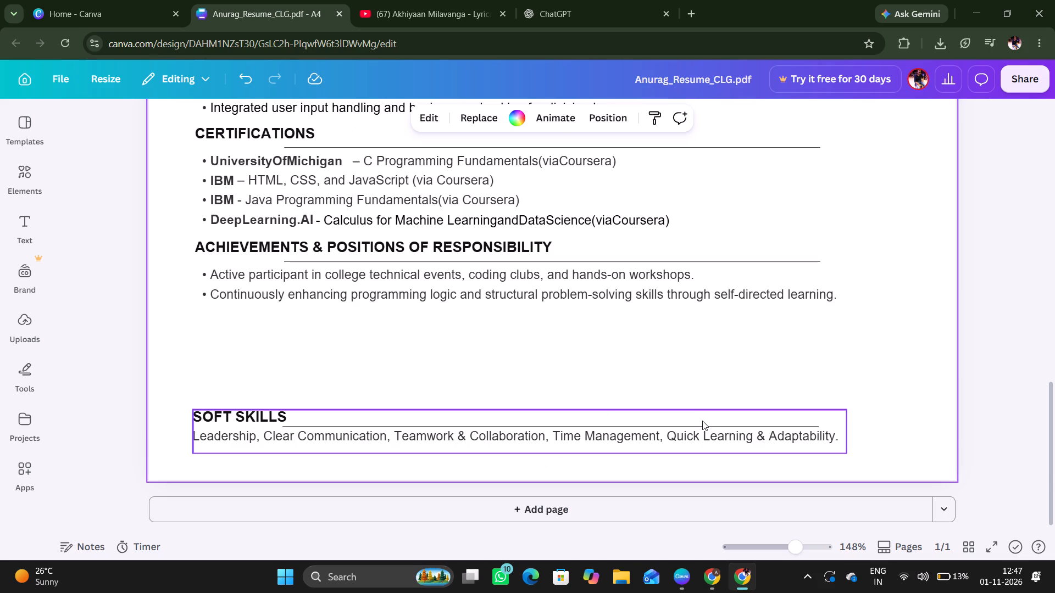
Shift the "SOFT SKILLS" text block slightly down and left so its heading sits level with the divider line.
click(706, 426)
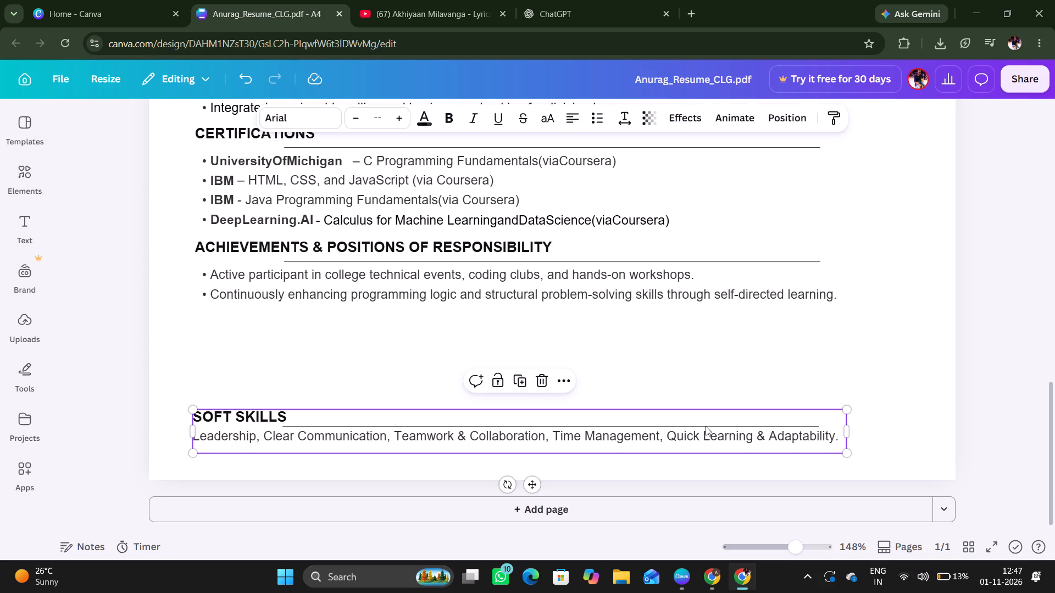
drag(706, 426, 702, 437)
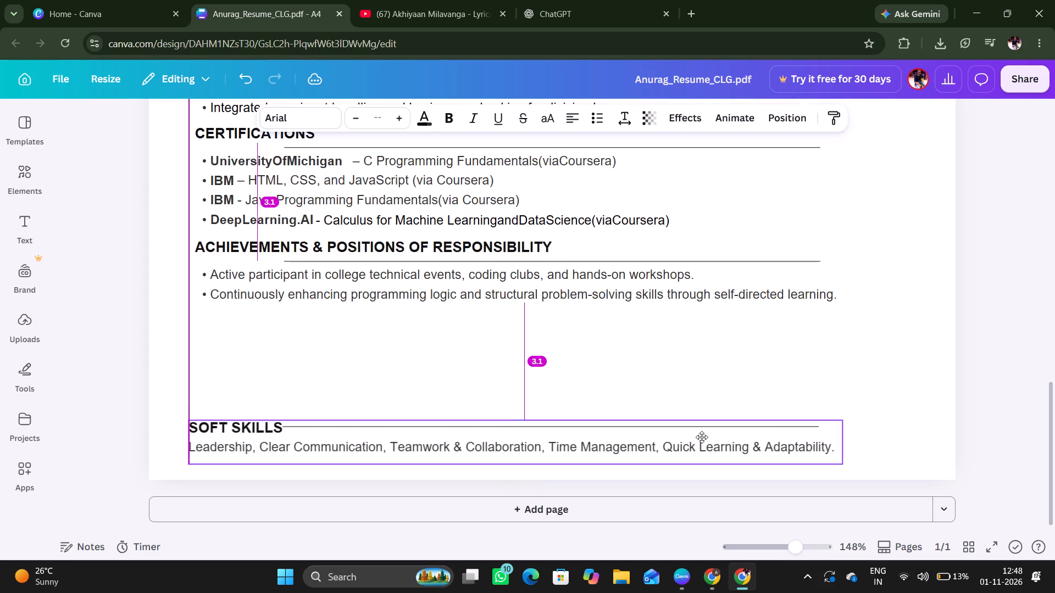
drag(702, 437, 700, 436)
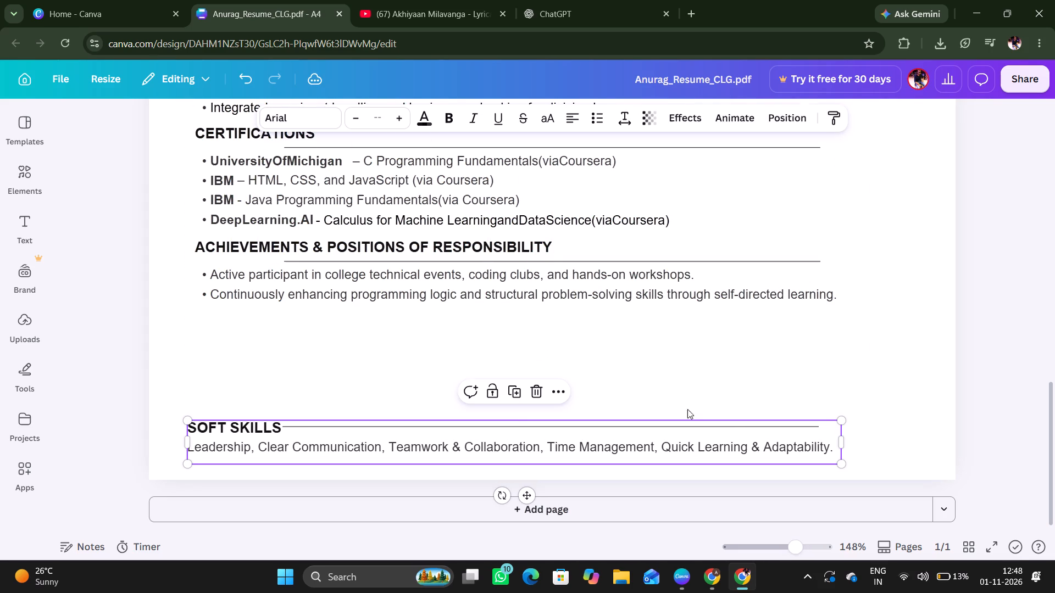
Move the two achievements bullet points down to just above the "SOFT SKILLS" heading, near its left edge.
drag(636, 263, 638, 277)
drag(638, 277, 632, 359)
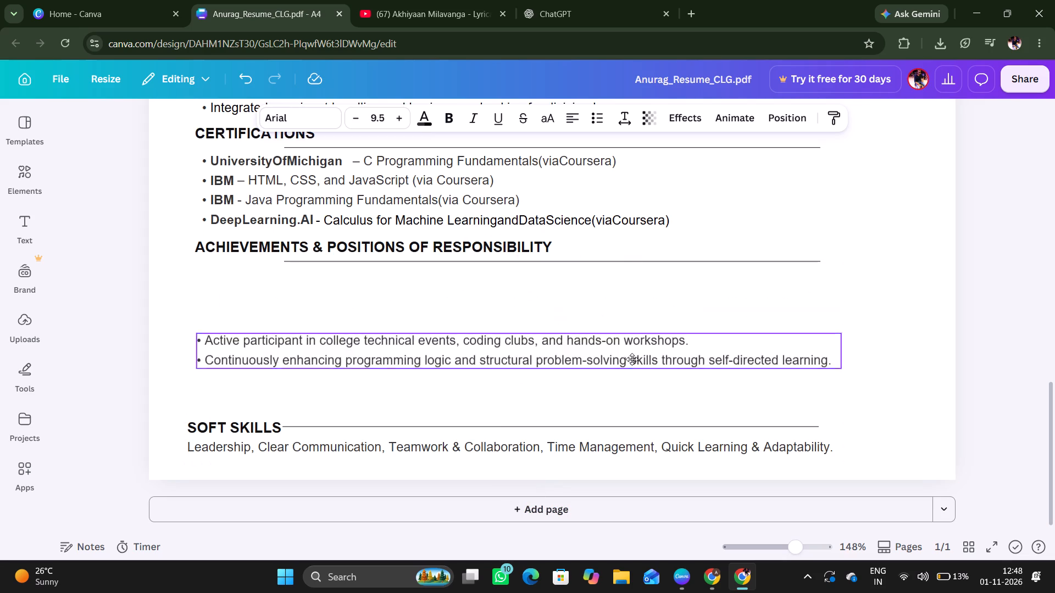
drag(632, 359, 625, 381)
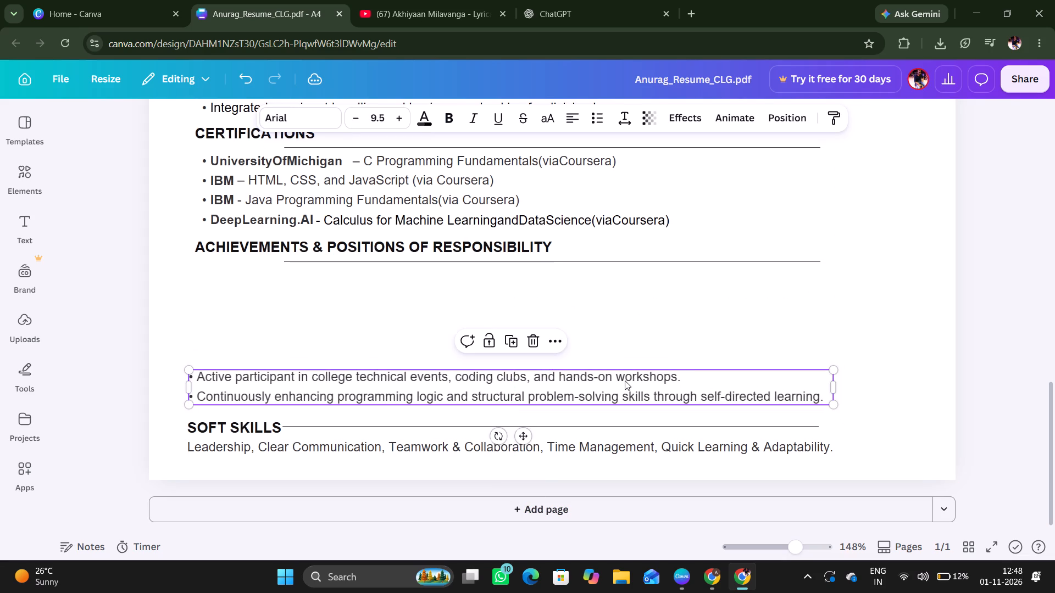
Move the divider line under "ACHIEVEMENTS & POSITIONS OF RESPONSIBILITY" down to just above the two relocated bullet points.
drag(612, 260, 628, 303)
triple_click(635, 263)
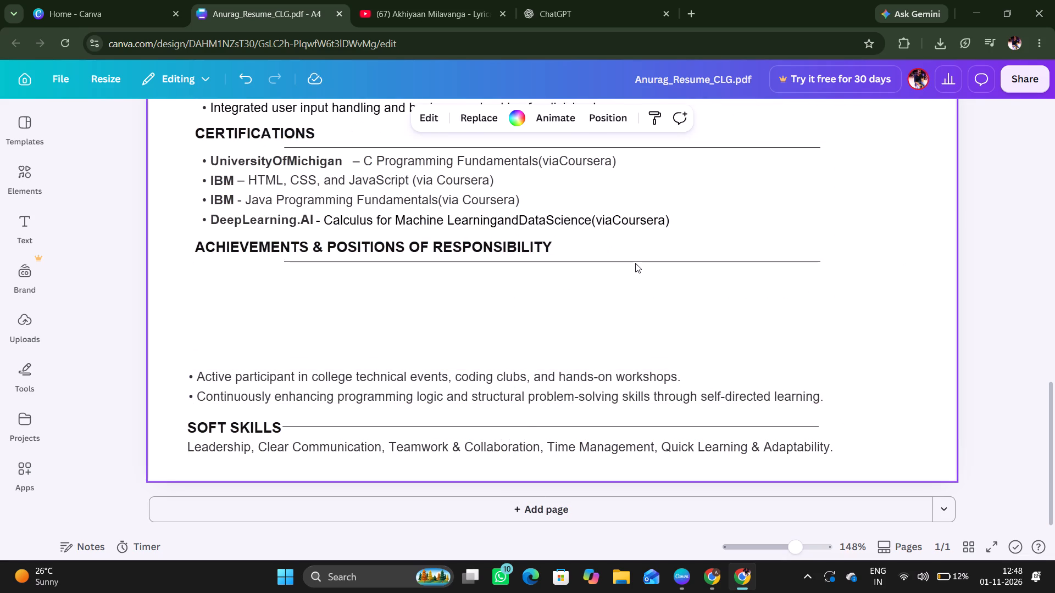
key(Down)
key(Down)
key(Down)
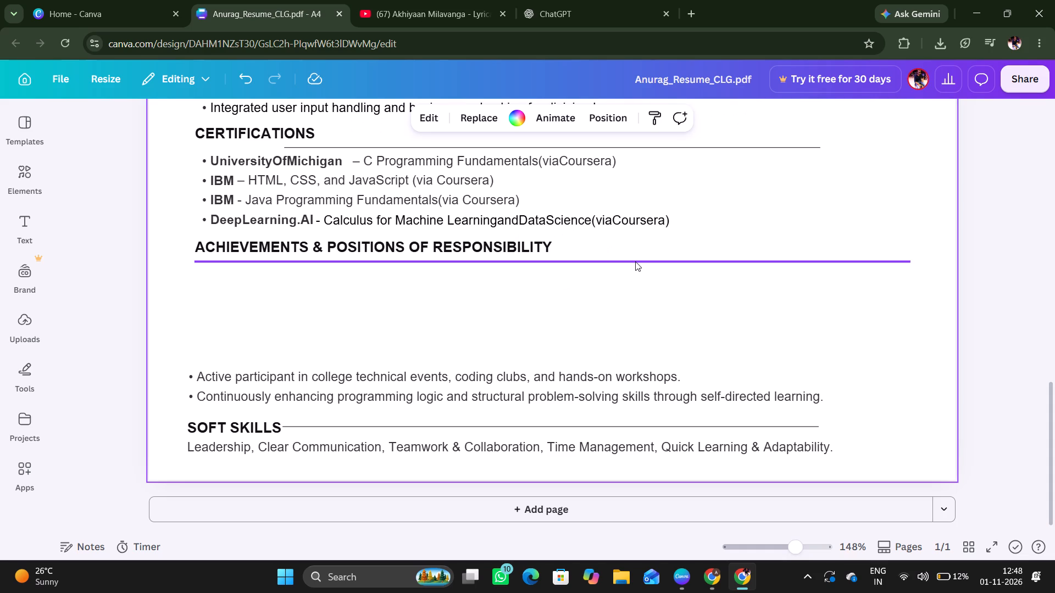
drag(635, 261, 688, 332)
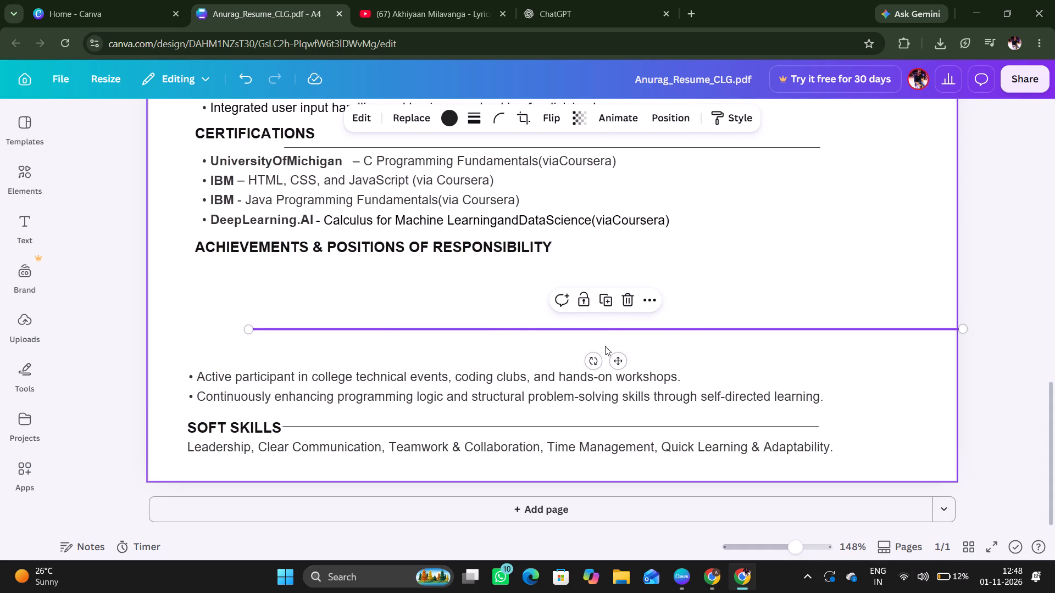
drag(617, 367, 559, 393)
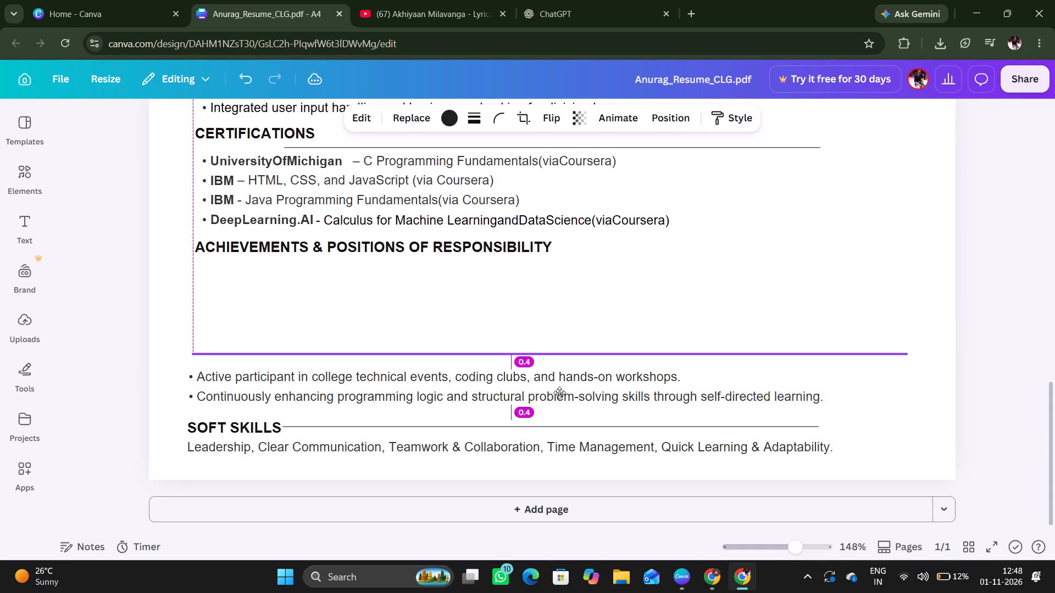
drag(559, 393, 560, 395)
Move the "ACHIEVEMENTS & POSITIONS OF RESPONSIBILITY" heading down to just above the divider line over the two relocated bullet points.
drag(460, 247, 456, 337)
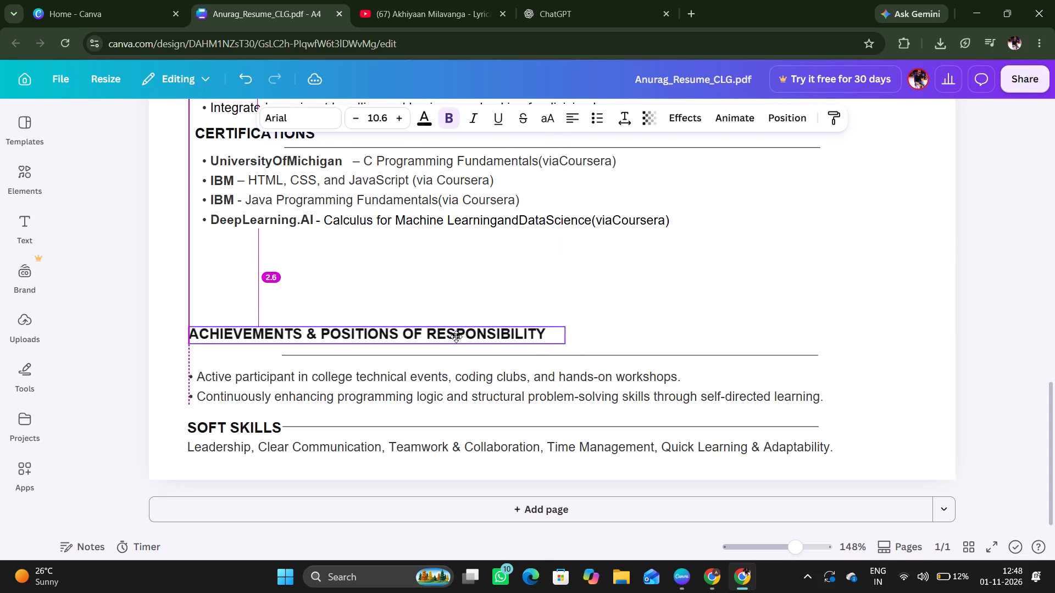
drag(456, 337, 457, 338)
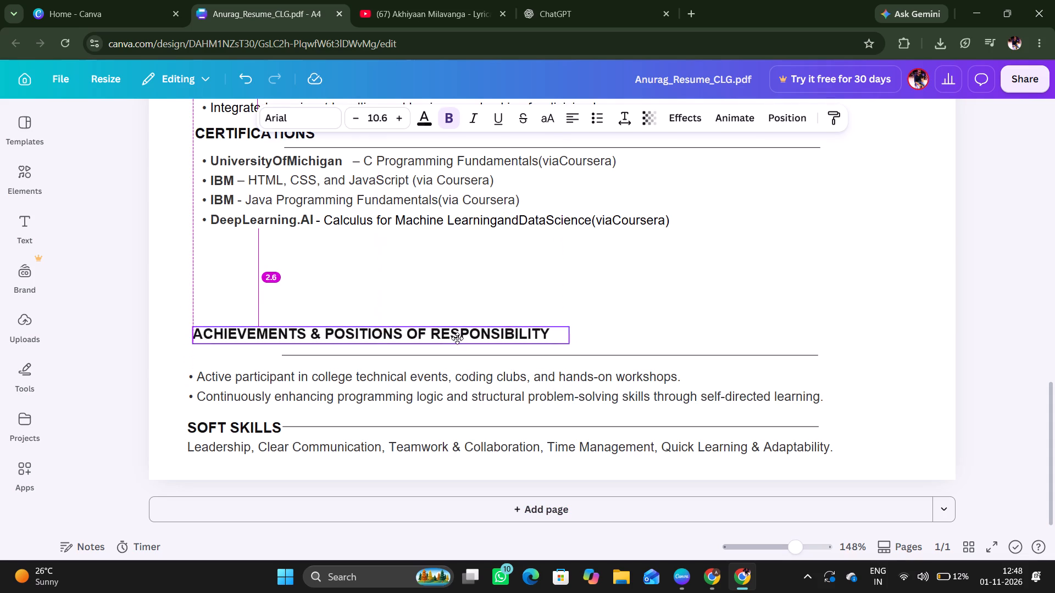
drag(457, 338, 457, 337)
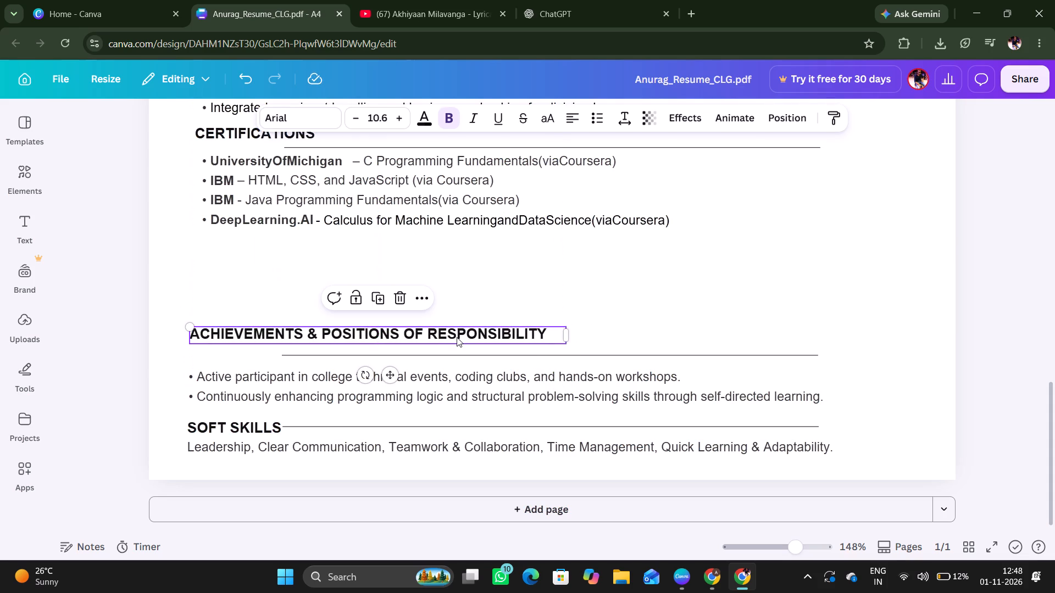
drag(457, 337, 459, 283)
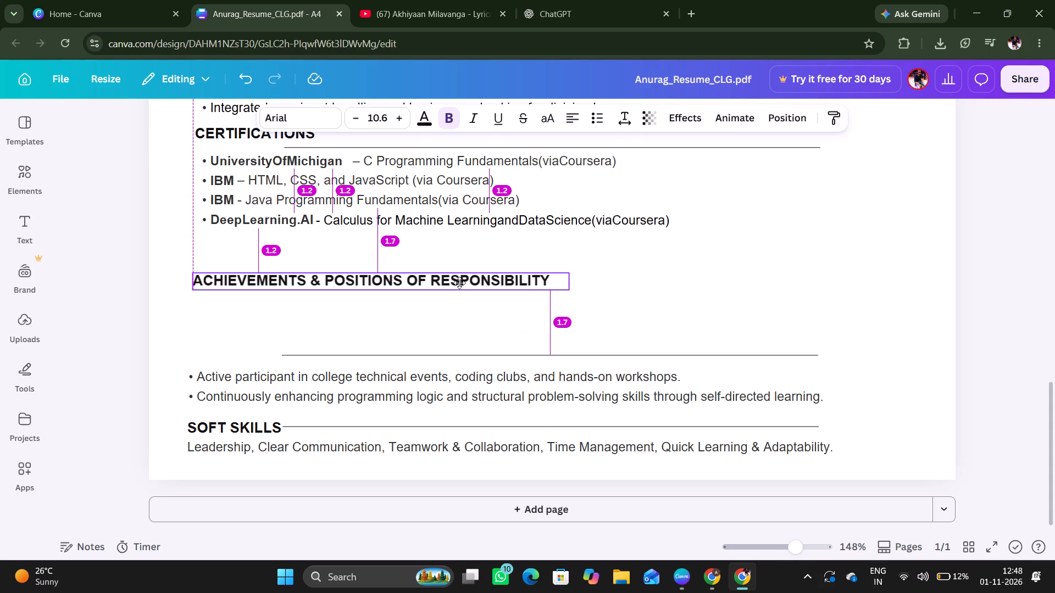
drag(459, 283, 460, 278)
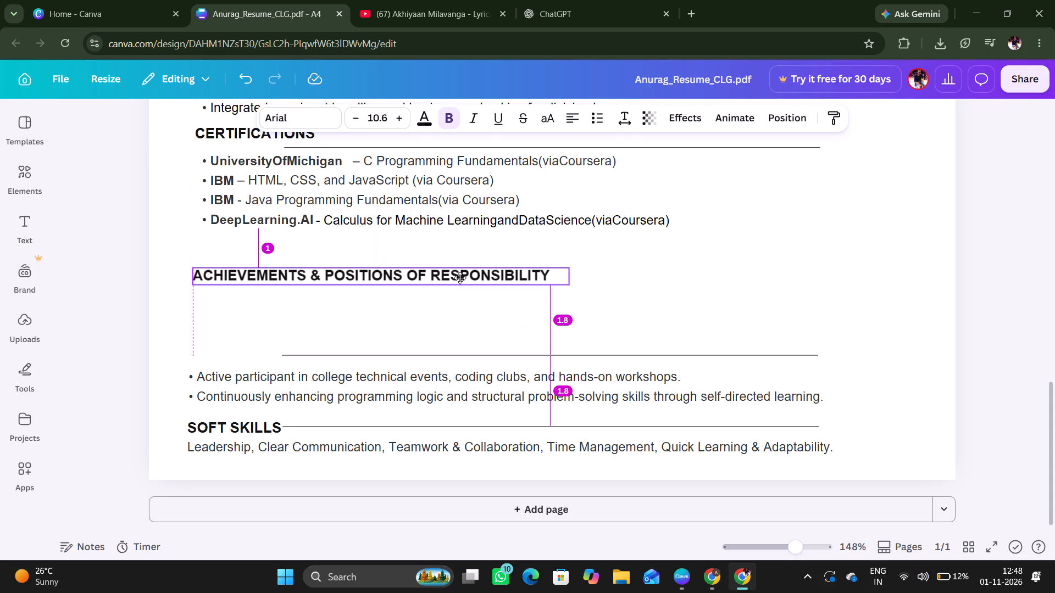
drag(460, 278, 451, 348)
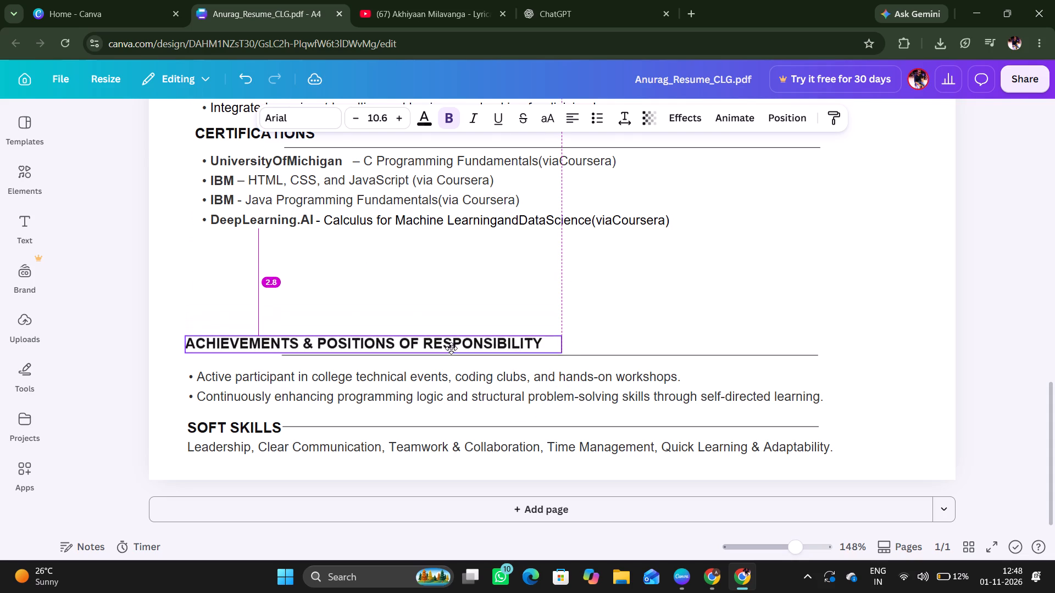
drag(451, 348, 448, 340)
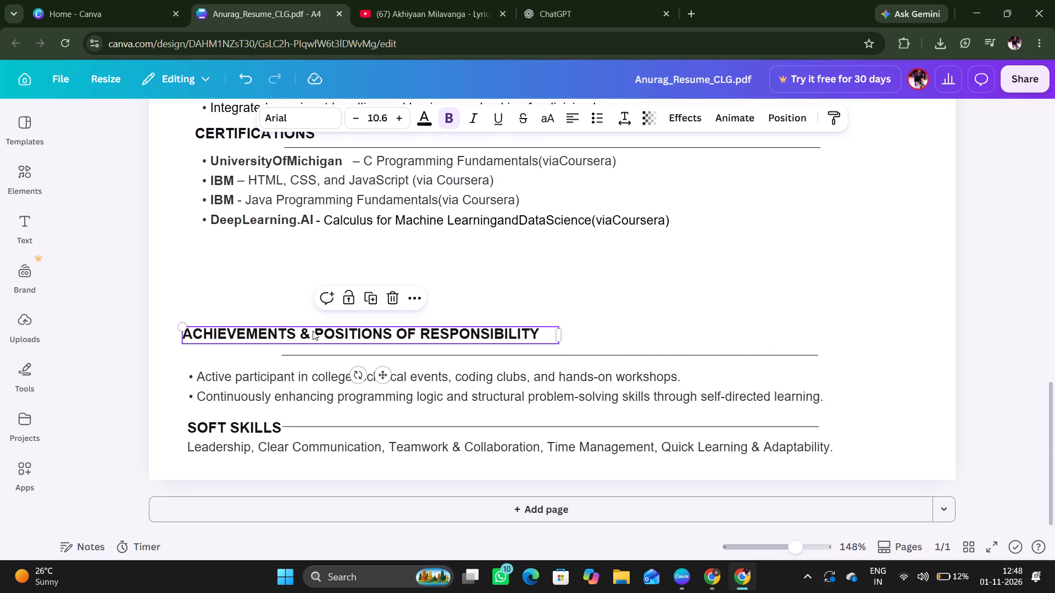
Shorten the heading text to "POSITIONS OF RESPONSIBILITY".
triple_click(313, 331)
drag(313, 331, 203, 320)
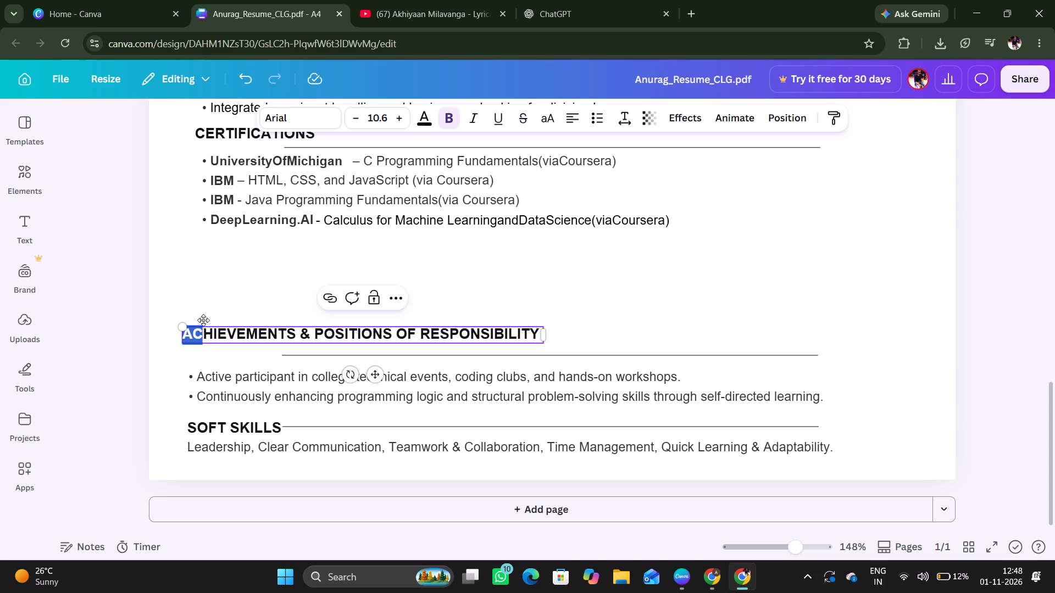
drag(203, 320, 274, 326)
key(BackSpace)
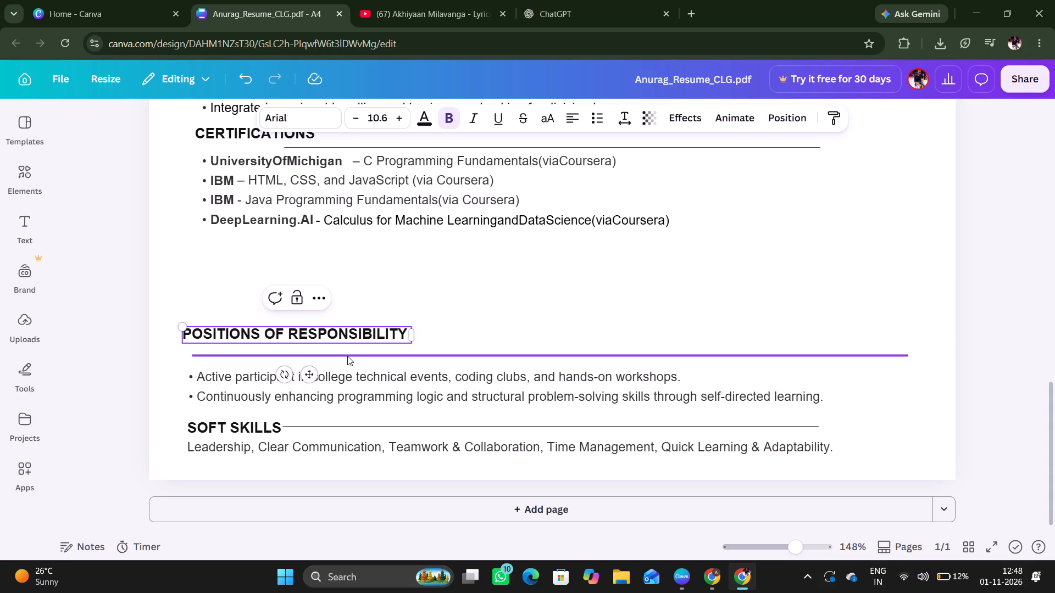
Align the "POSITIONS OF RESPONSIBILITY" heading's left edge with the text below, and bring it and its divider line slightly closer to the bullets.
drag(347, 356, 423, 356)
click(356, 331)
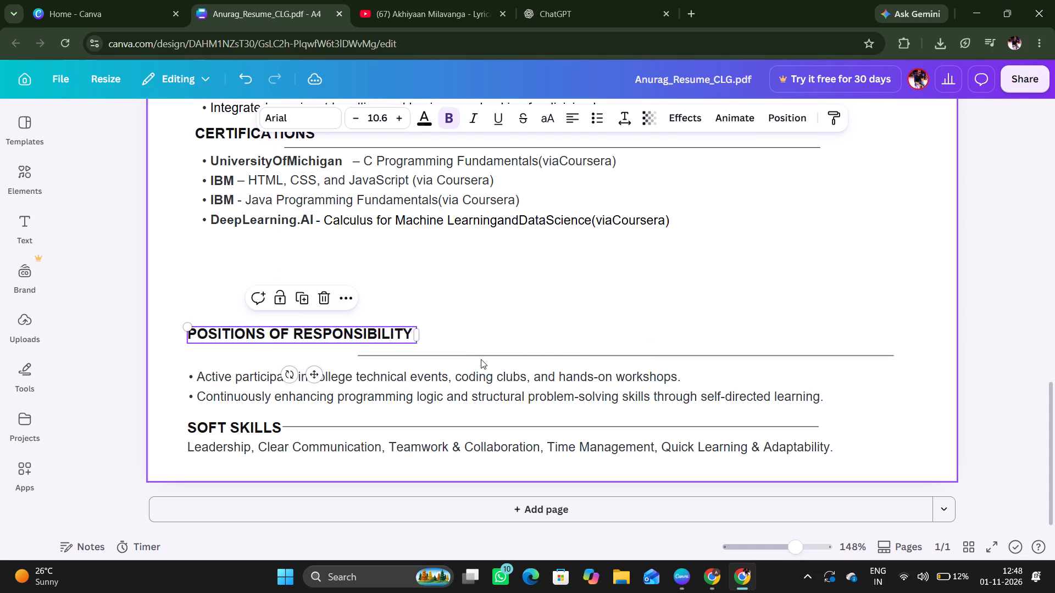
drag(480, 355, 406, 357)
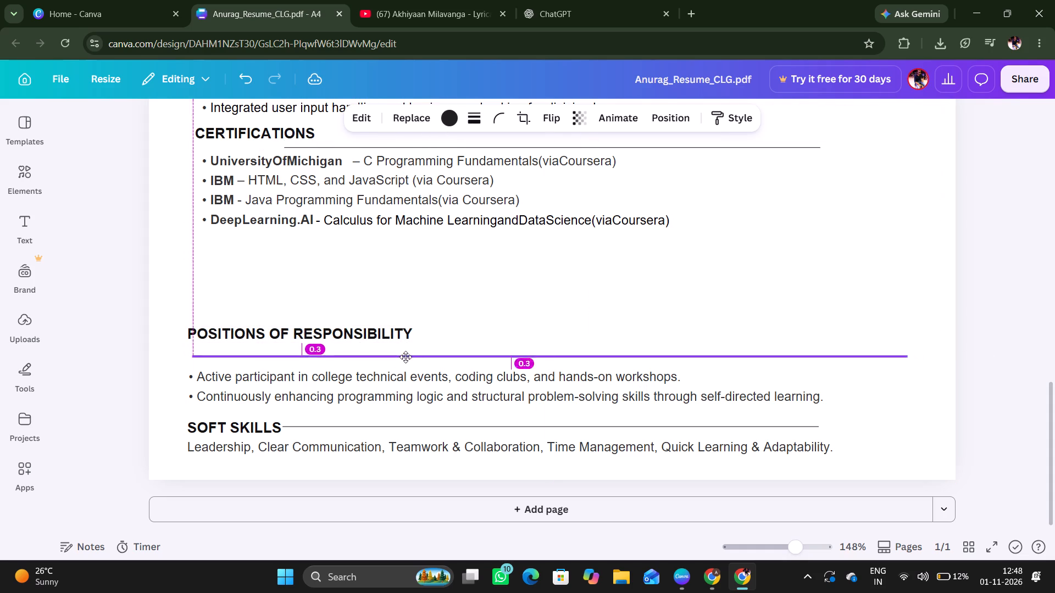
drag(406, 357, 411, 360)
drag(380, 334, 380, 342)
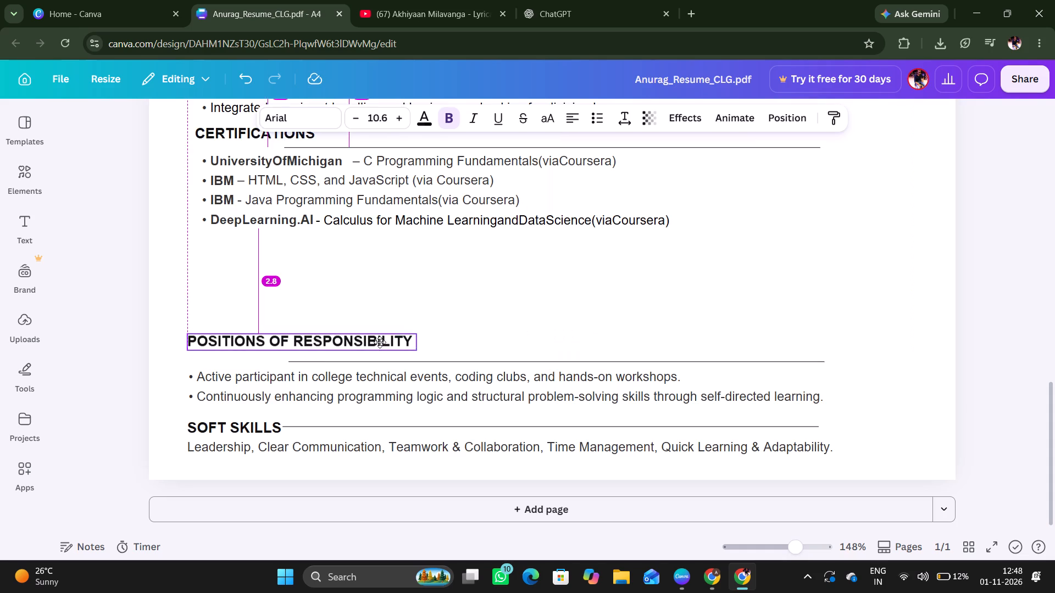
drag(380, 342, 380, 345)
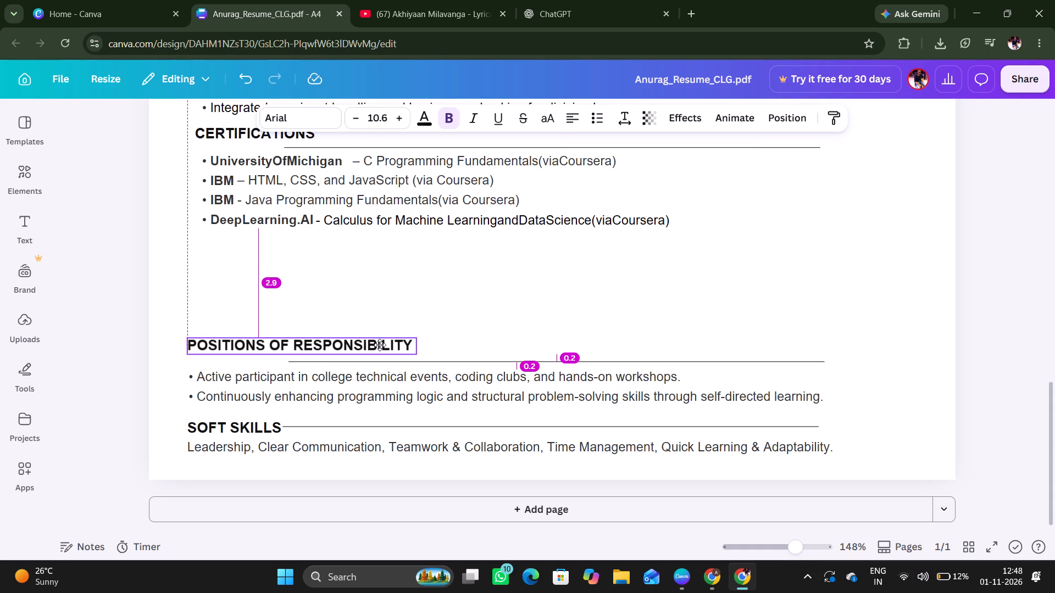
drag(380, 345, 380, 343)
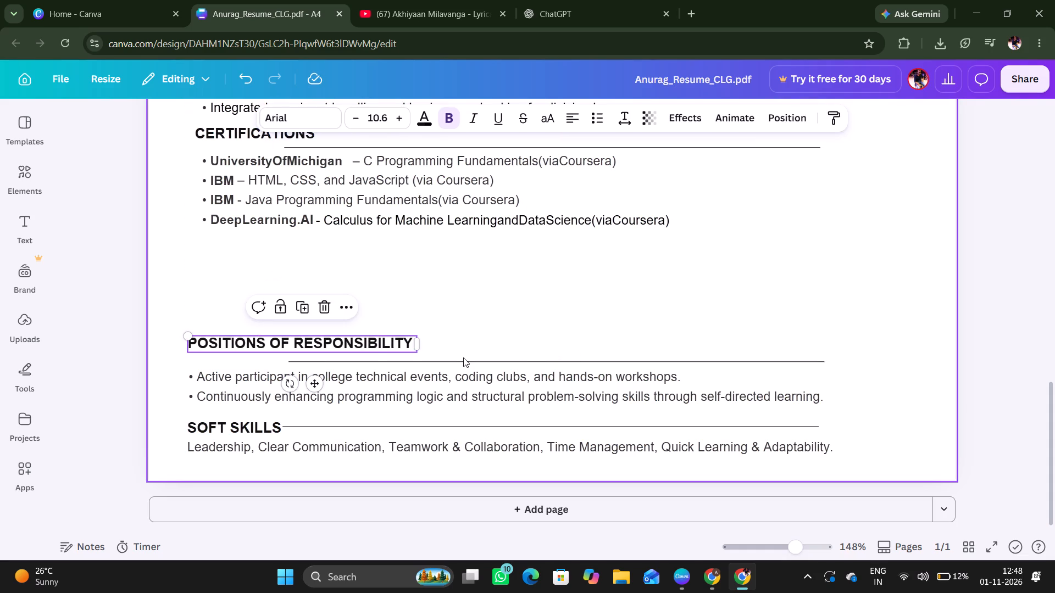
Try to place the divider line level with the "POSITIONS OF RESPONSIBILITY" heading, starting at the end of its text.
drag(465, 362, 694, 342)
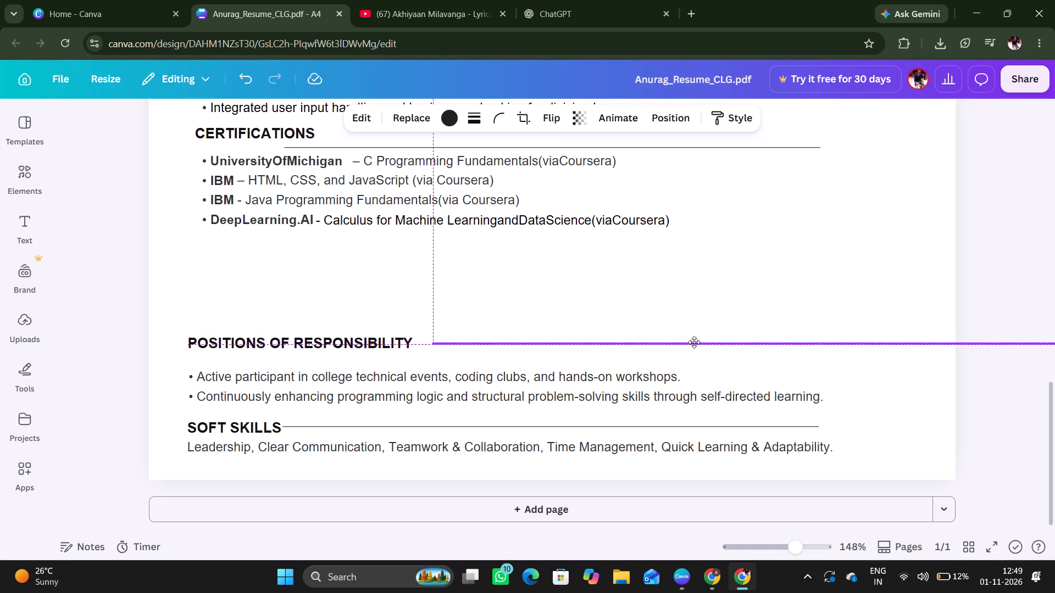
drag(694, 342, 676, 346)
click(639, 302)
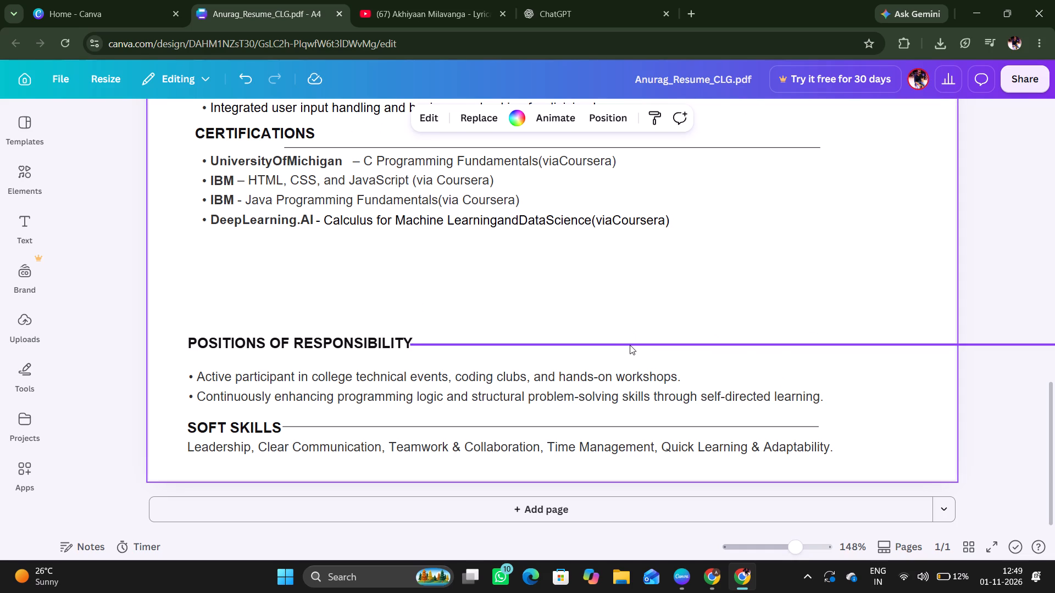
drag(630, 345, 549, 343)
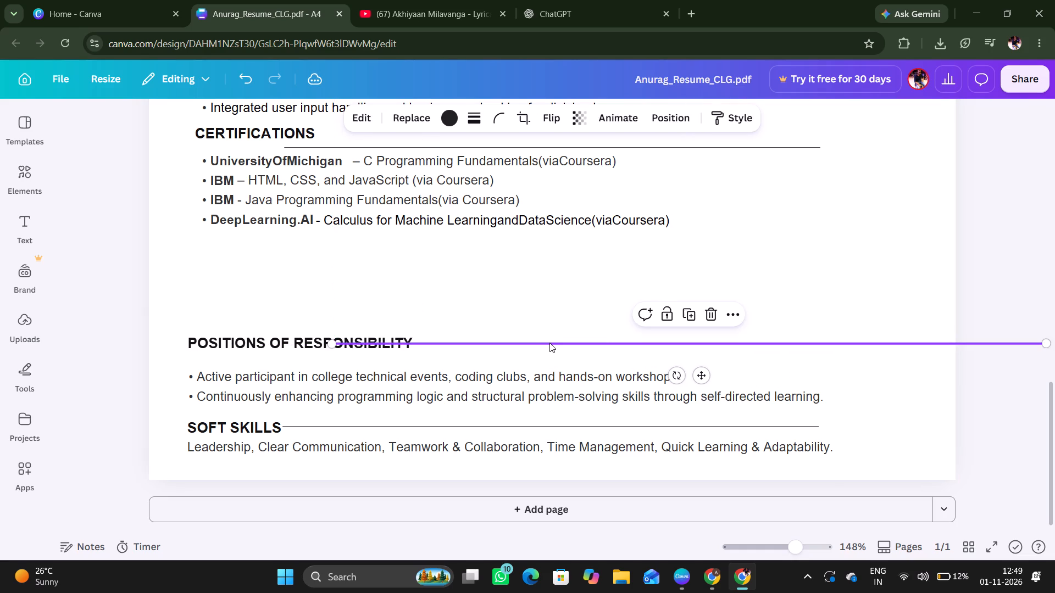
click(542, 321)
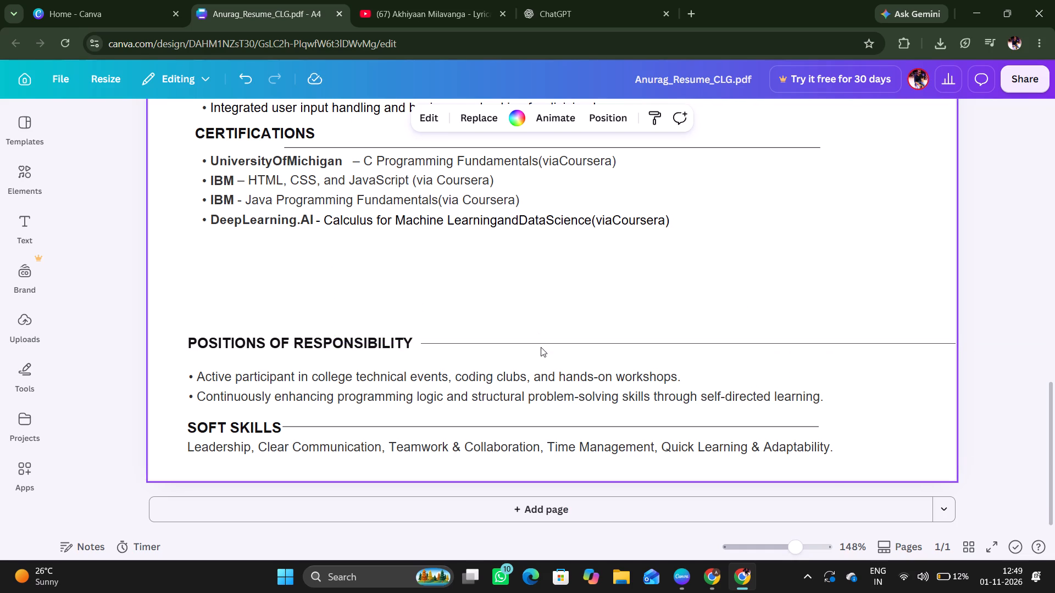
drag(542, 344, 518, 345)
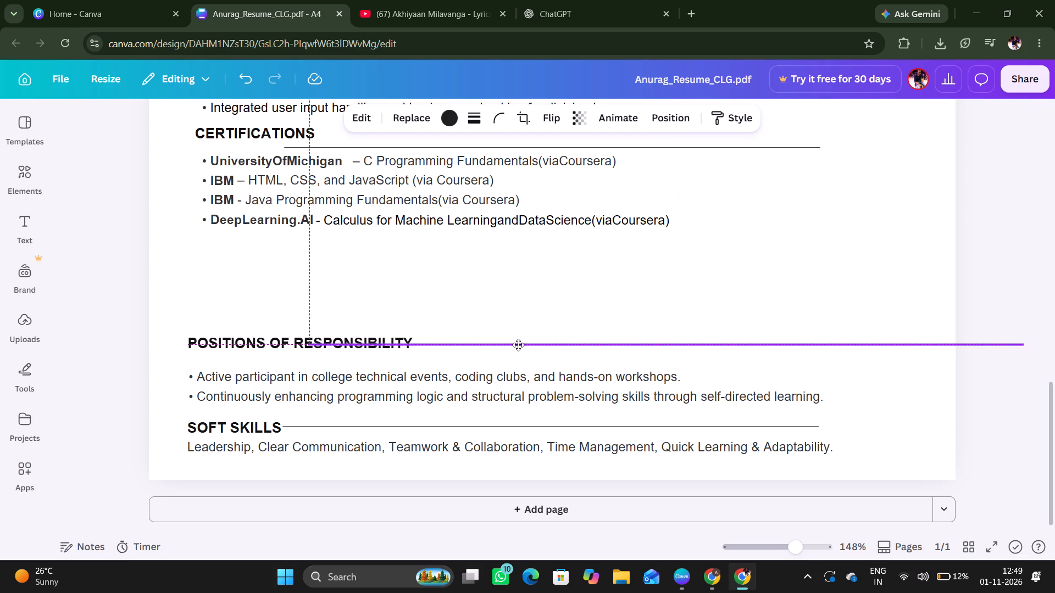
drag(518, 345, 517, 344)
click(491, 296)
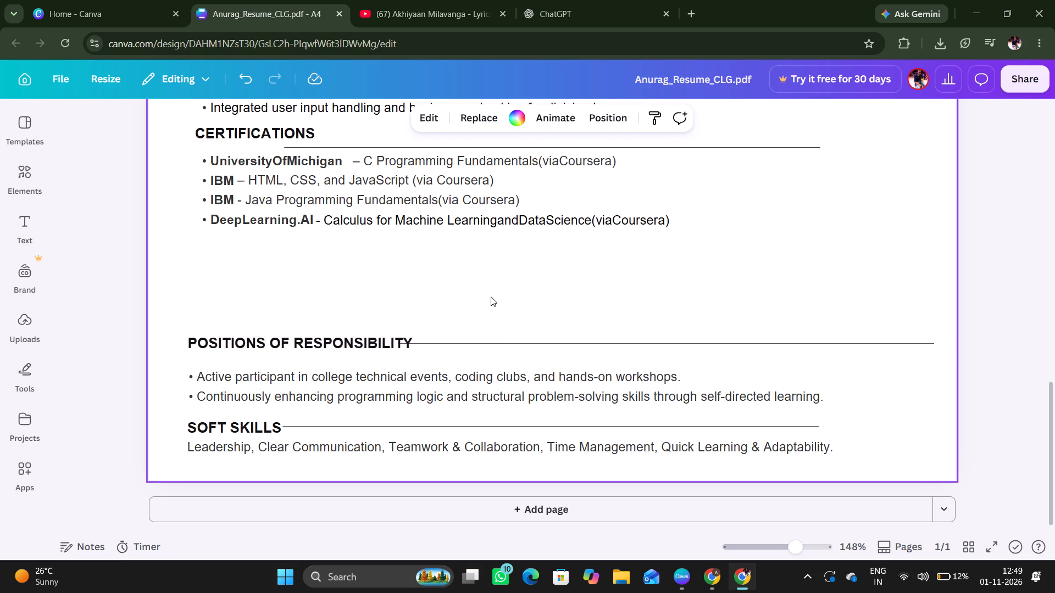
Try to shorten the divider line beside the "POSITIONS OF RESPONSIBILITY" heading from its far end, and delete the line.
click(500, 345)
click(502, 342)
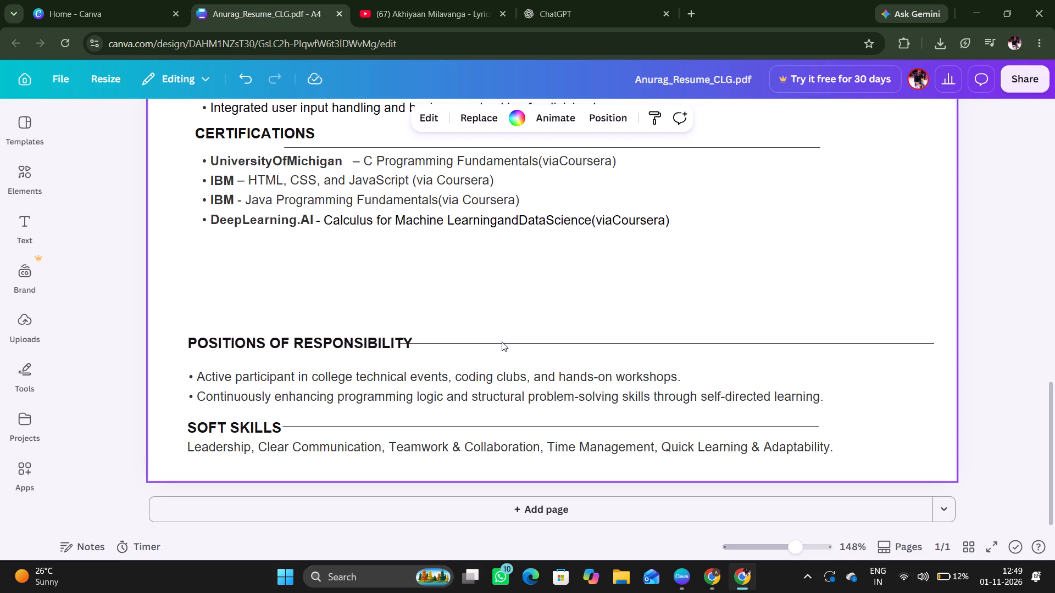
click(508, 340)
click(508, 343)
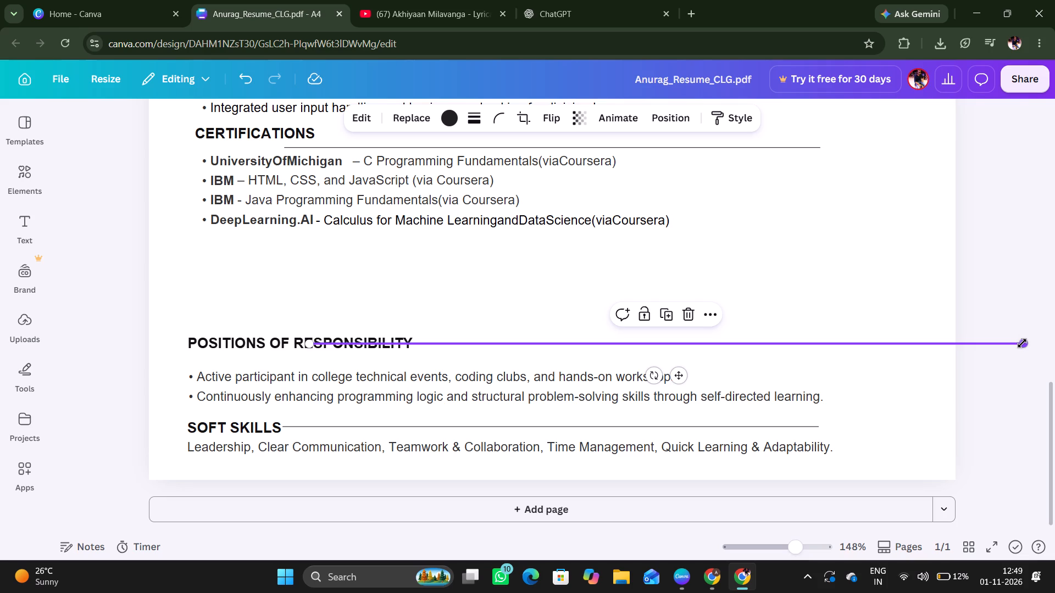
drag(1022, 343, 841, 340)
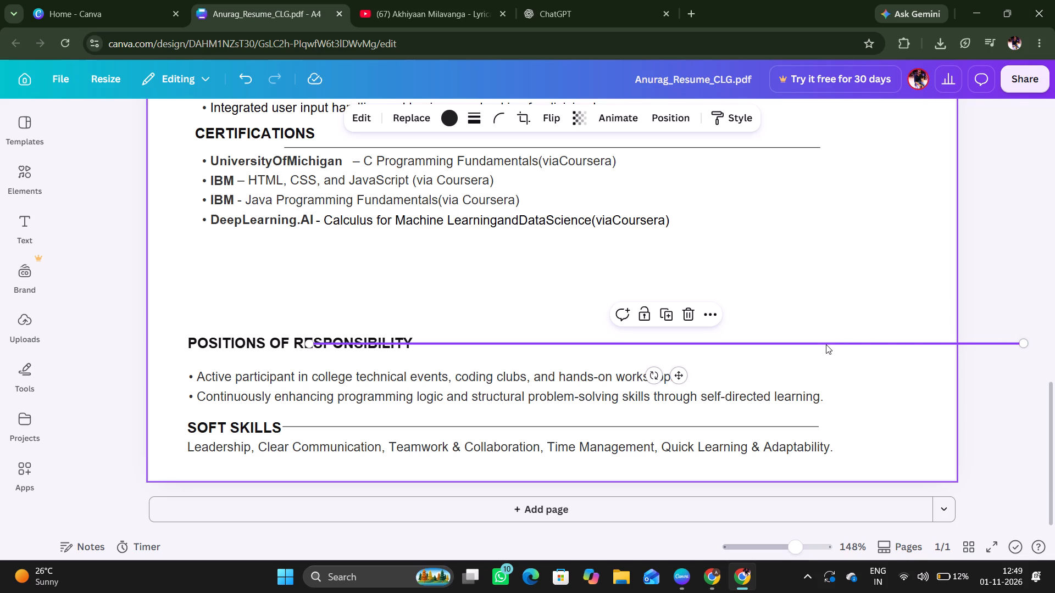
click(696, 316)
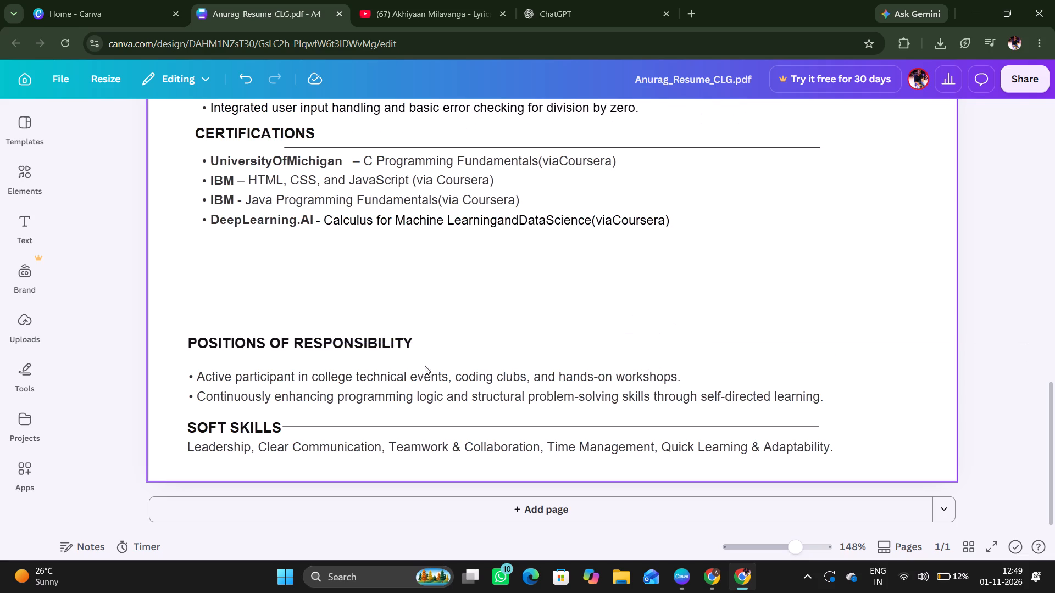
Move the "POSITIONS OF RESPONSIBILITY" heading down to directly above its two bullet points.
drag(377, 340, 377, 349)
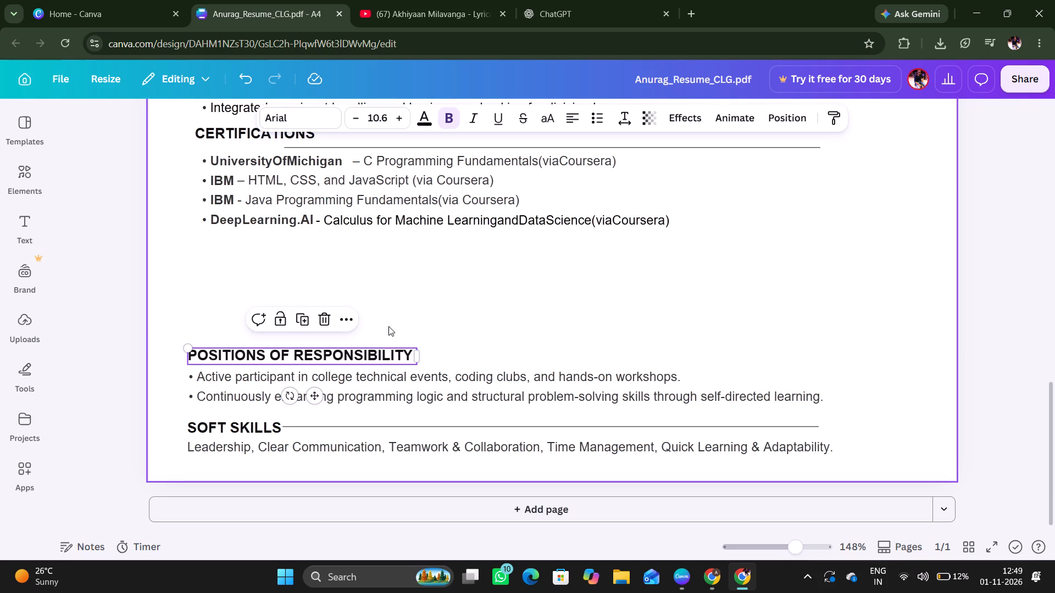
Duplicate the "POSITIONS OF RESPONSIBILITY" heading and place the copy in the empty space below the certifications list.
click(308, 320)
drag(310, 373, 291, 270)
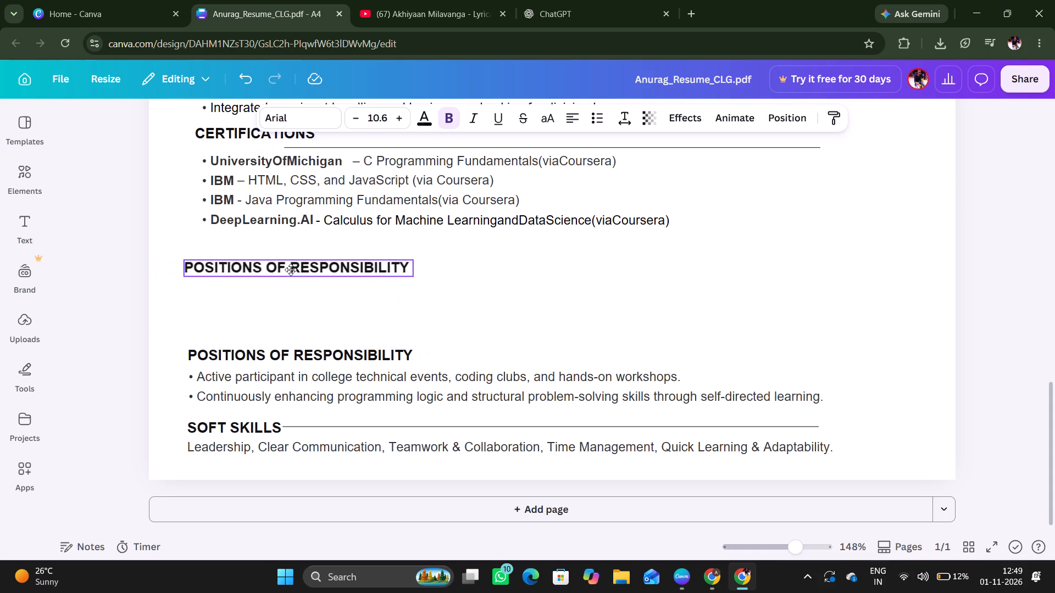
drag(291, 270, 289, 270)
Replace the duplicated heading's text with "ACHIVEMENTS".
double_click(399, 268)
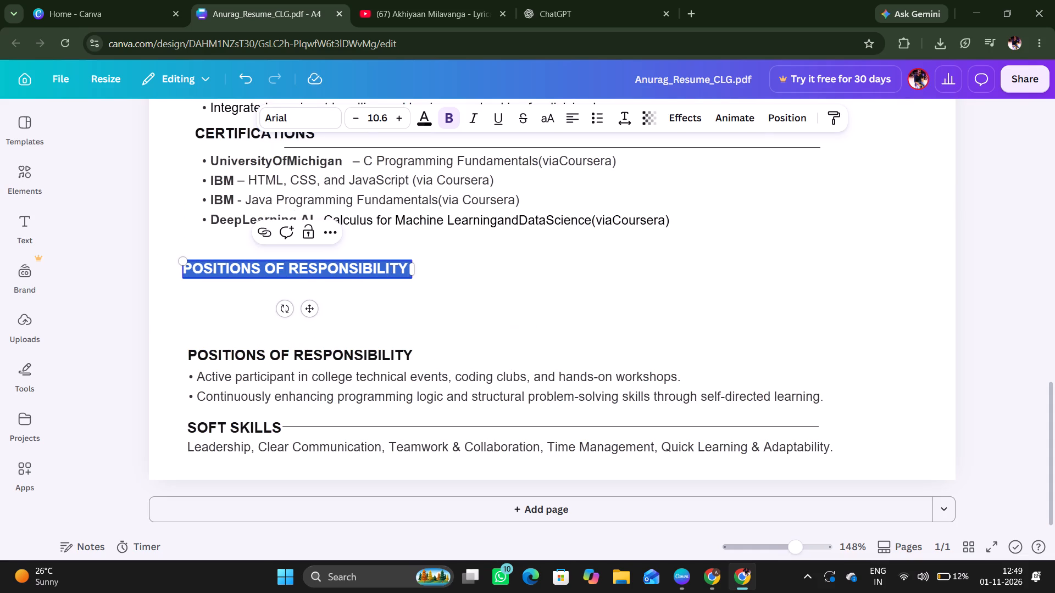
click(405, 270)
key(BackSpace)
key(BackSpace)
key(BackSpace)
key(BackSpace)
key(BackSpace)
key(BackSpace)
key(BackSpace)
key(BackSpace)
key(BackSpace)
key(BackSpace)
key(BackSpace)
key(BackSpace)
key(BackSpace)
key(BackSpace)
key(BackSpace)
key(BackSpace)
key(BackSpace)
key(BackSpace)
key(BackSpace)
key(BackSpace)
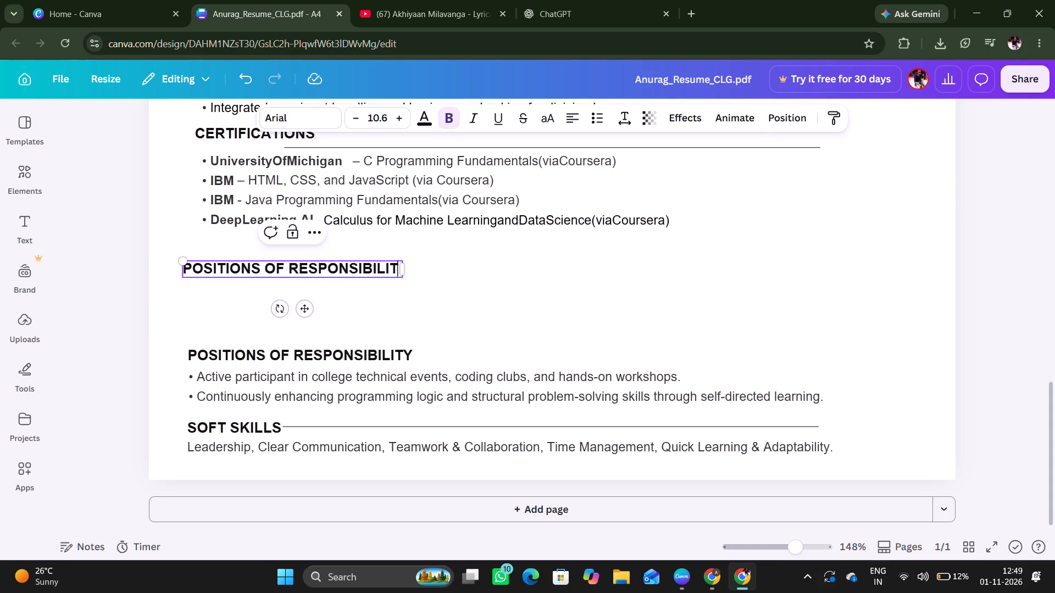
key(BackSpace)
key(BackSpace)
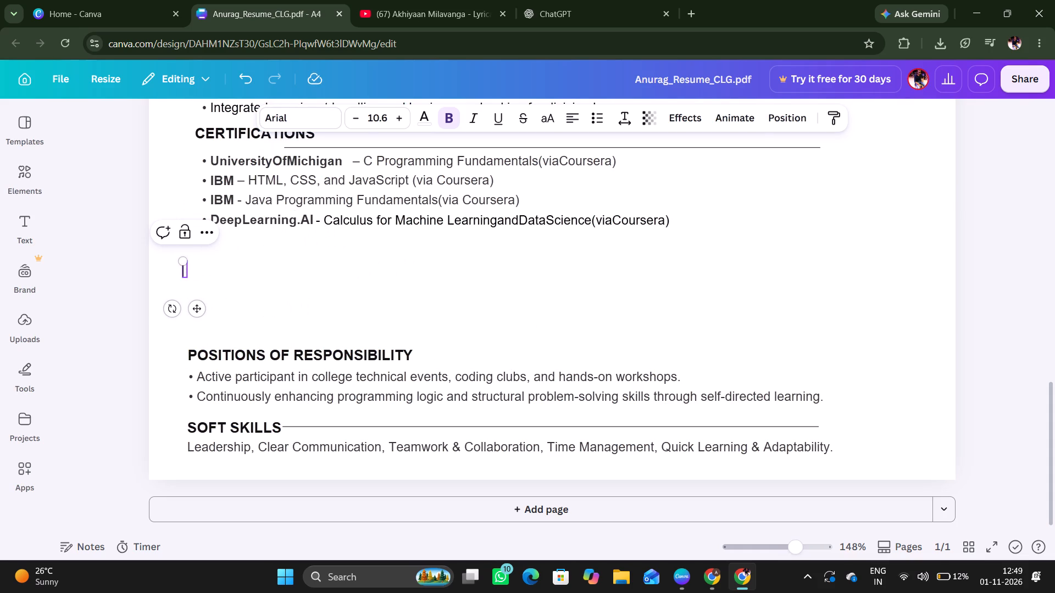
key(shift+a)
text(CHIVEMENT)
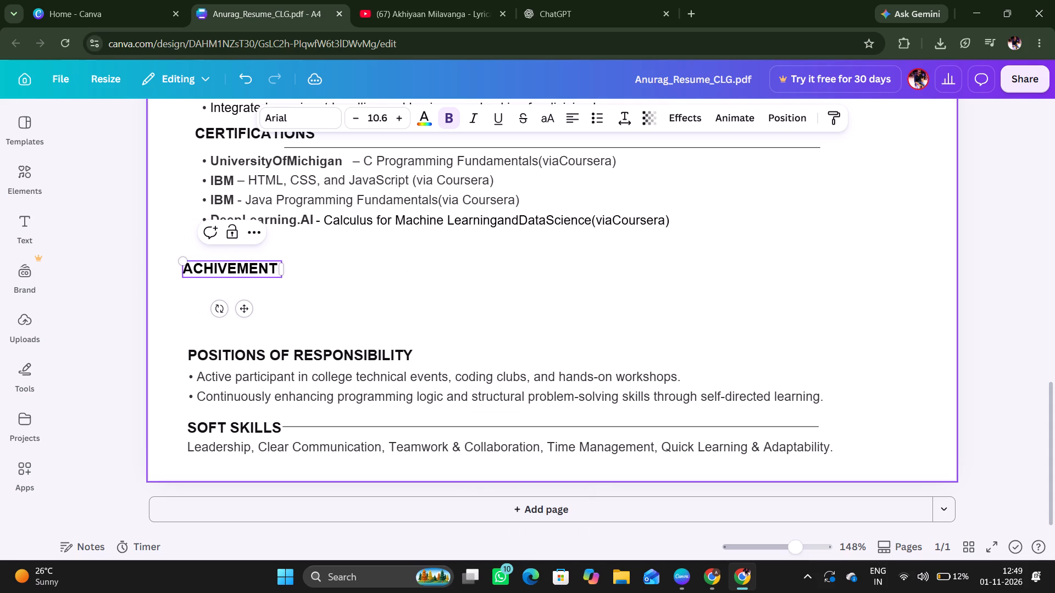
key(s)
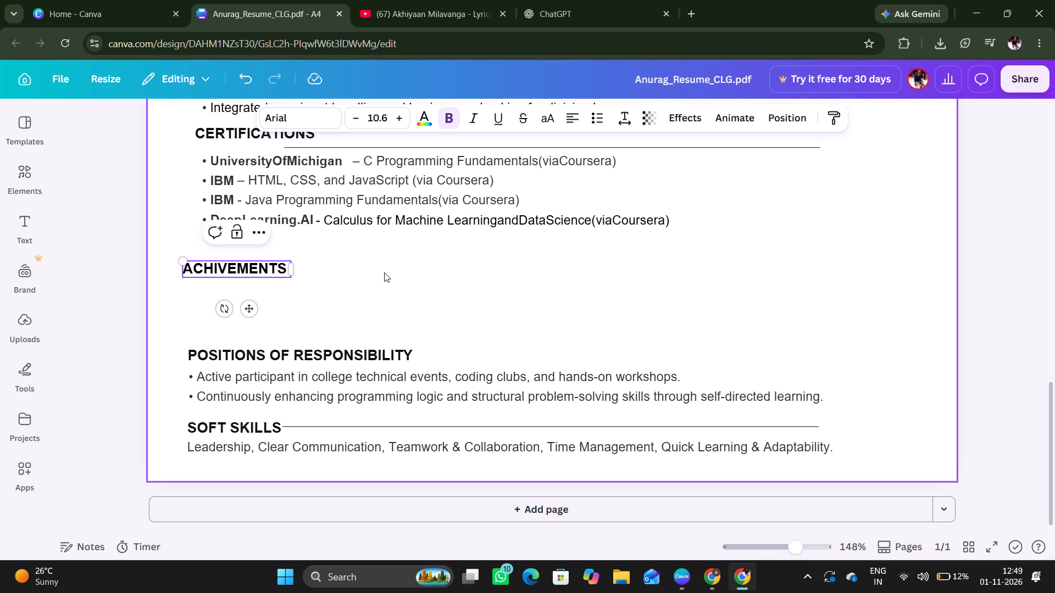
Shift the "ACHIVEMENTS" heading slightly down so its left edge lines up with the "POSITIONS OF RESPONSIBILITY" heading.
drag(250, 305, 254, 309)
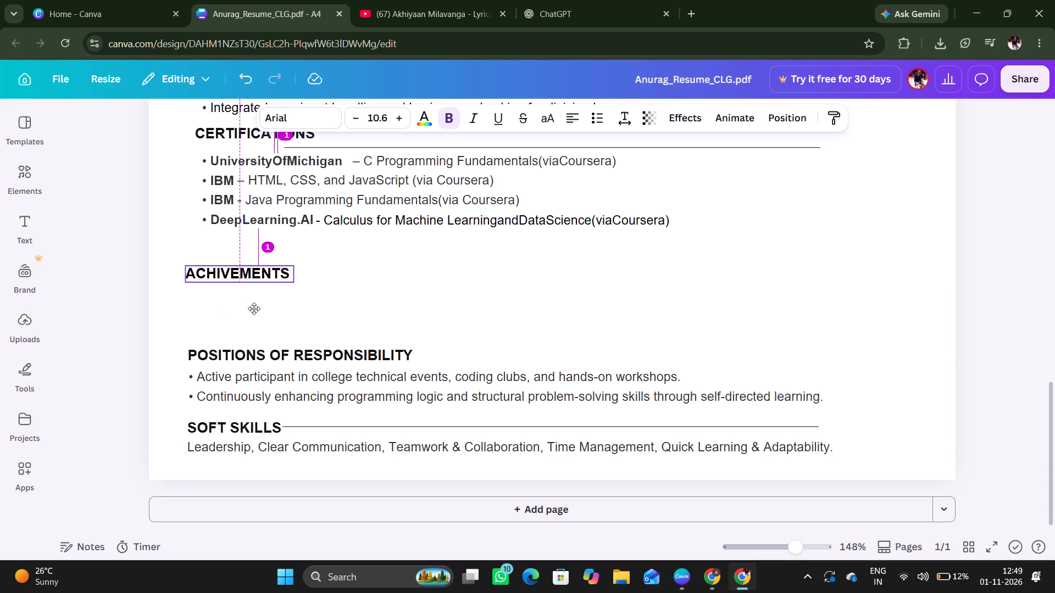
drag(254, 309, 256, 311)
click(325, 283)
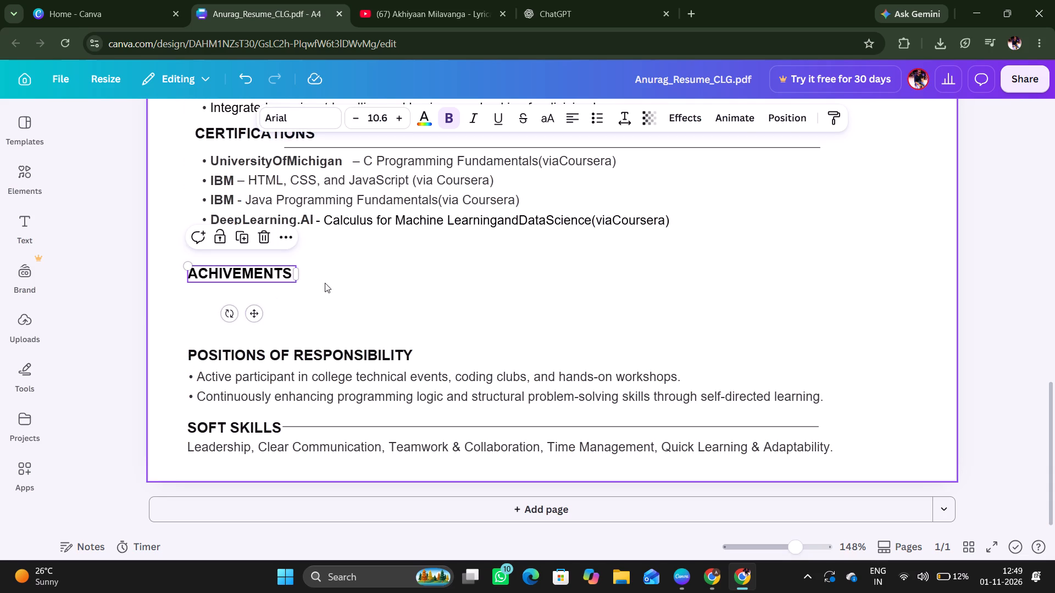
Duplicate the two bullets under "POSITIONS OF RESPONSIBILITY" and place the copy beneath the "ACHIVEMENTS" heading, aligned with its left edge.
click(286, 375)
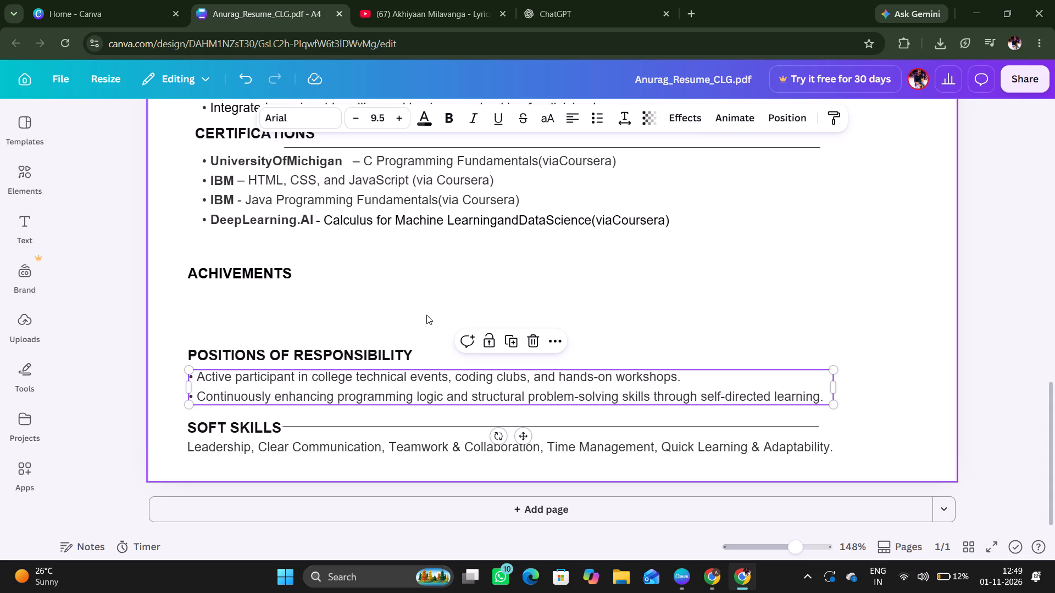
click(513, 339)
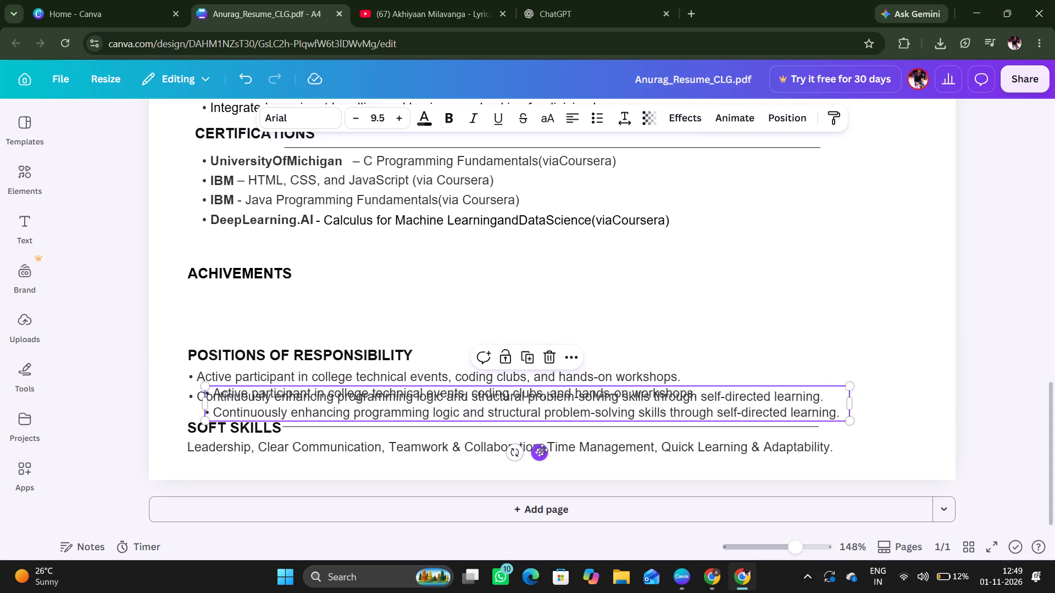
drag(543, 450, 523, 366)
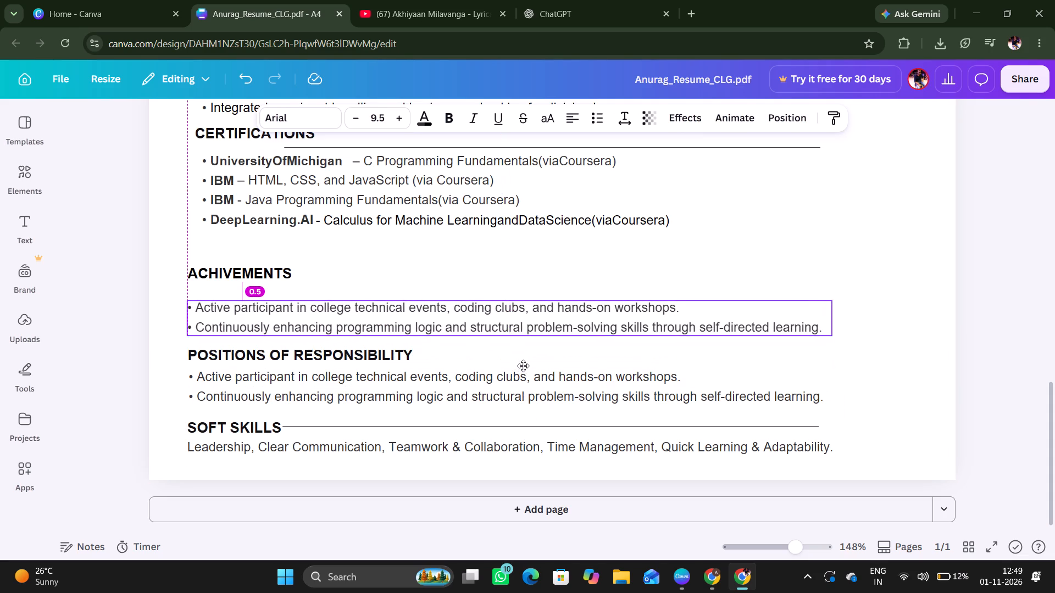
drag(523, 366, 524, 366)
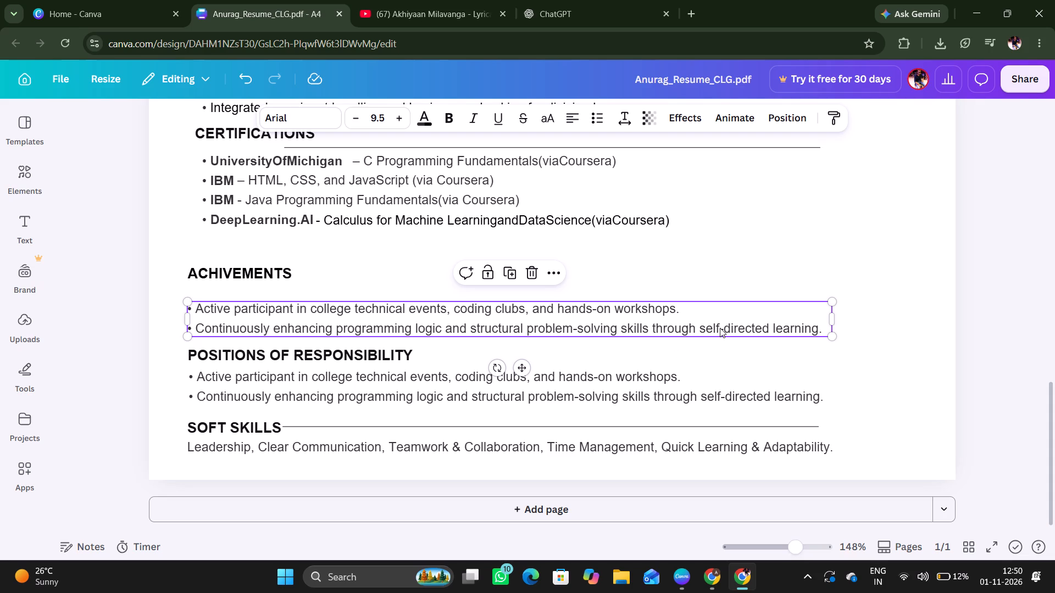
scroll(720, 328, up, 3)
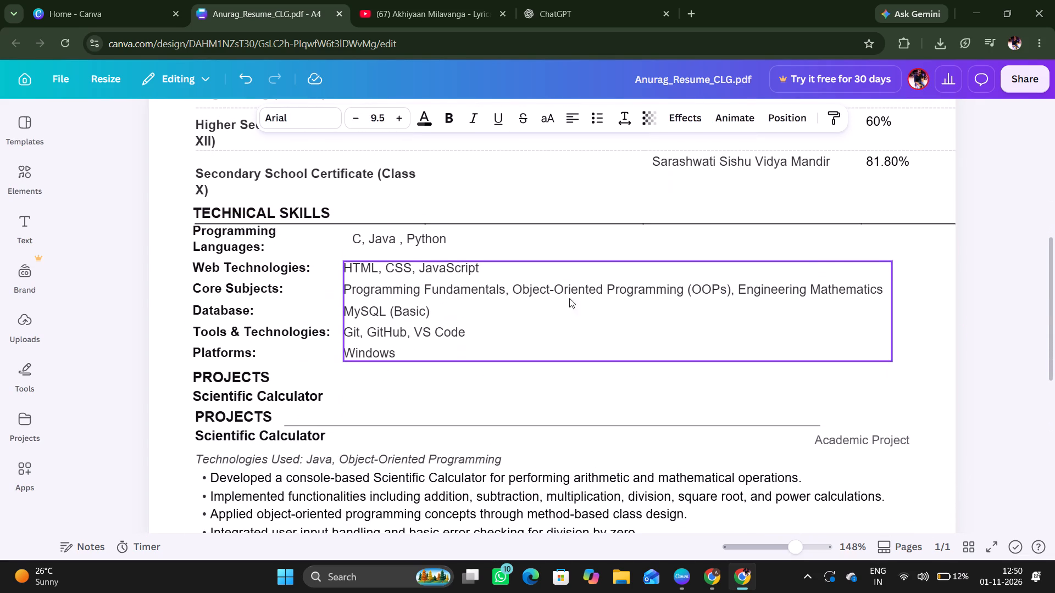
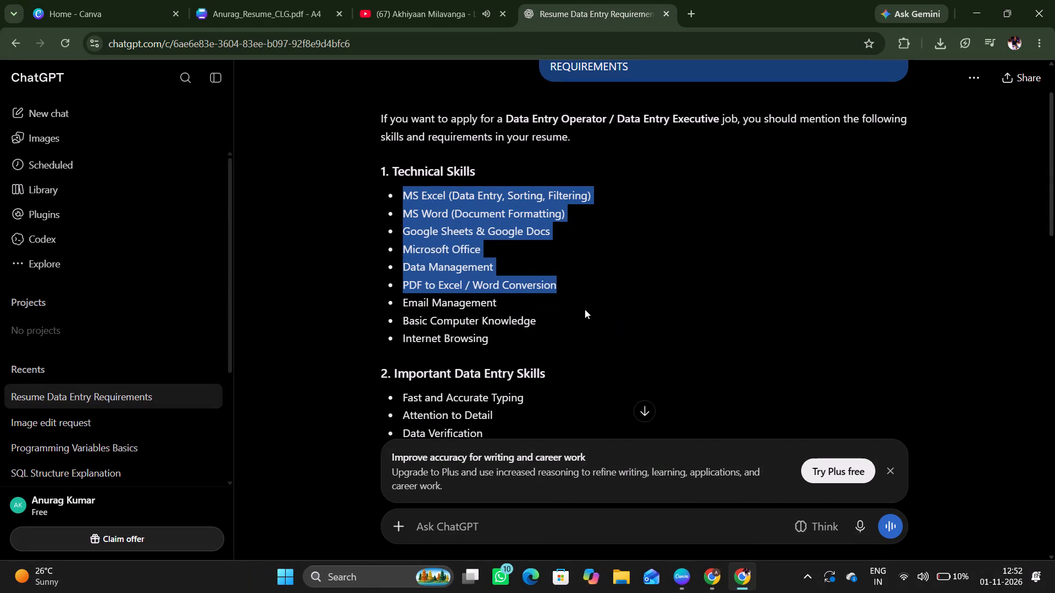
key(ctrl+c)
click(277, 1)
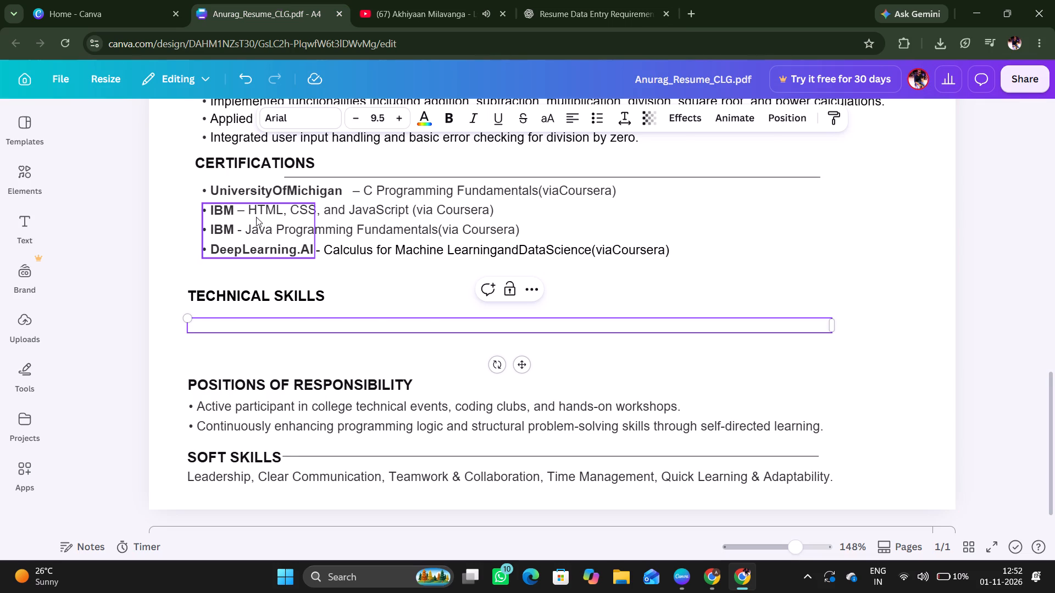
Paste the copied skills into the empty text box, narrow it to fit the longest line, and place it closely under the TECHNICAL SKILLS heading.
key(ctrl+v)
drag(434, 362, 435, 357)
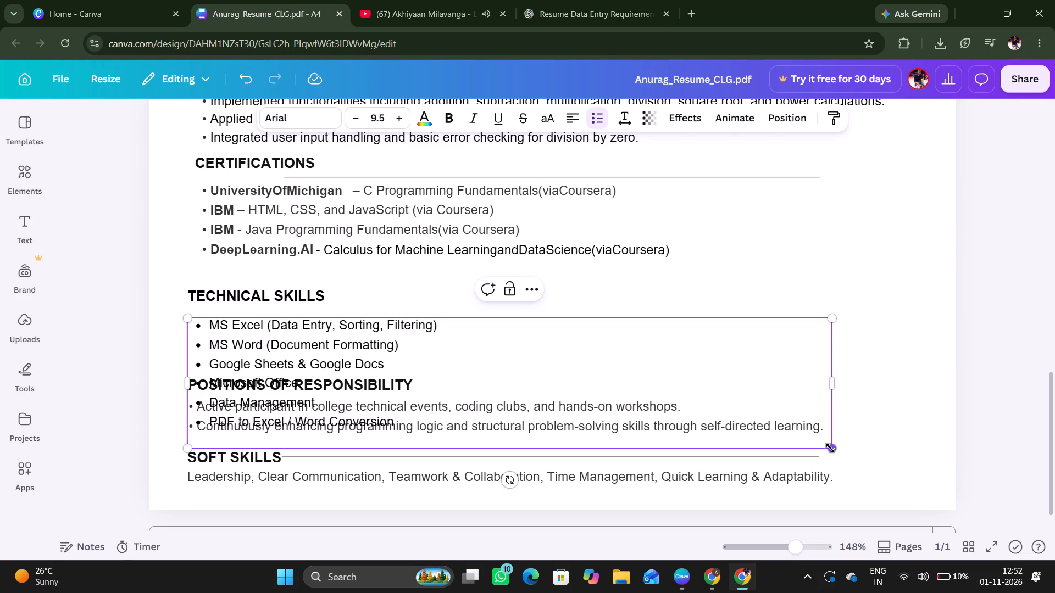
drag(834, 383, 686, 359)
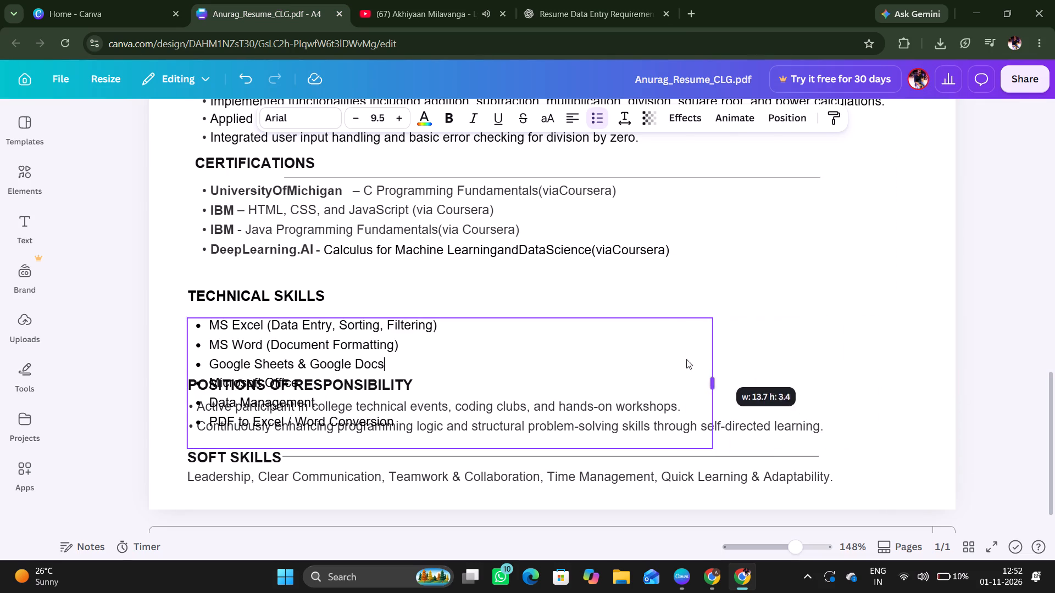
drag(686, 359, 444, 353)
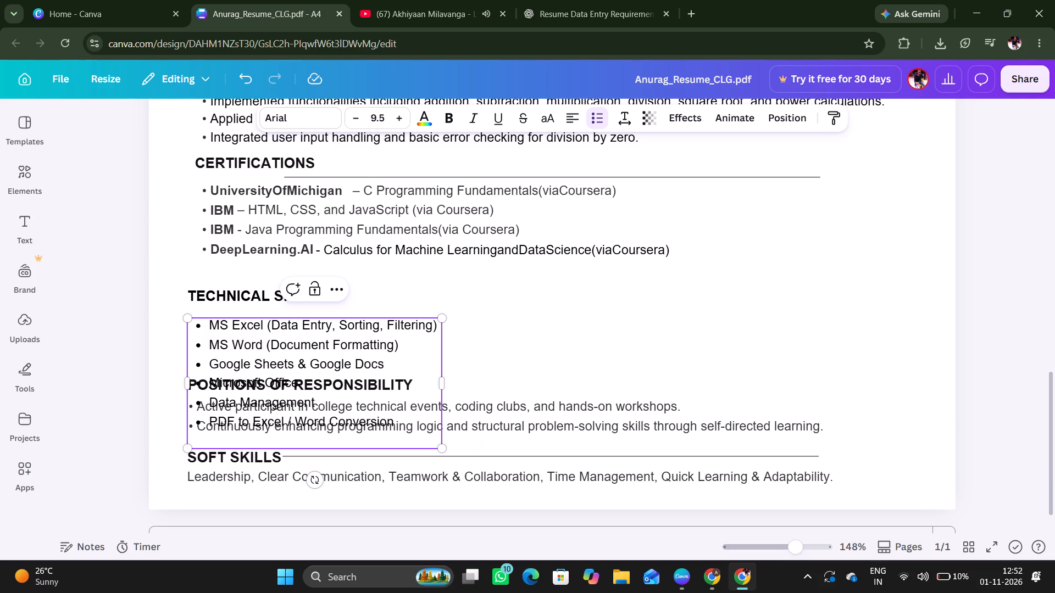
click(521, 331)
drag(406, 366, 408, 349)
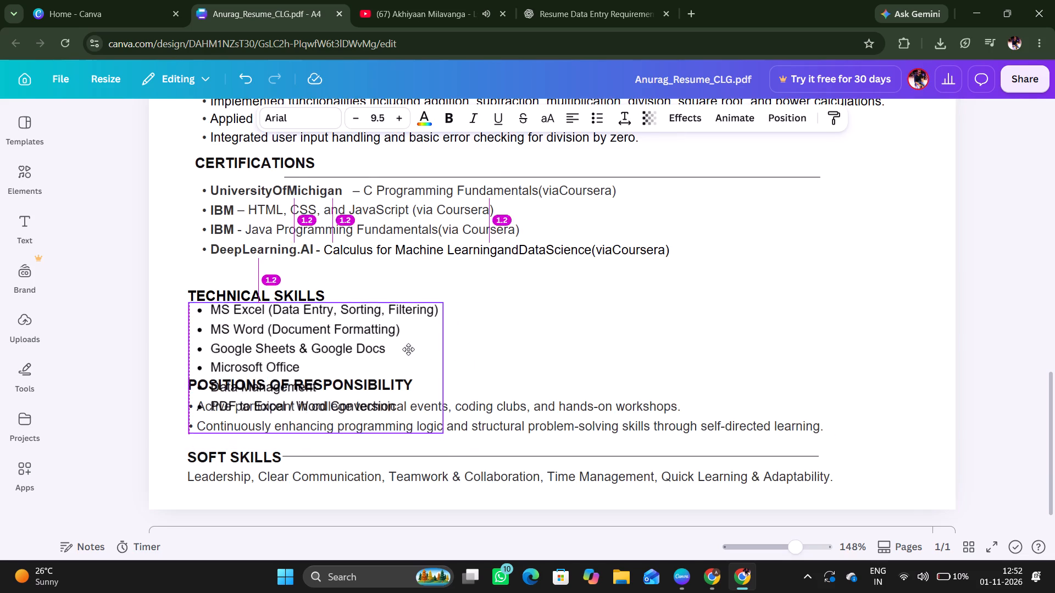
drag(408, 349, 402, 354)
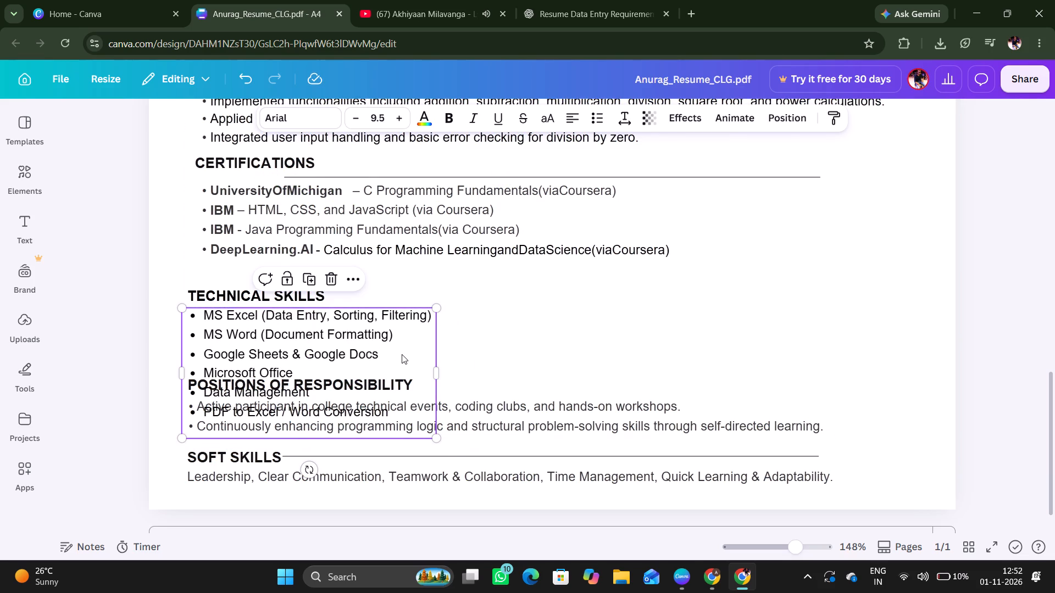
Delete the "Google Sheets & Google Docs" bullet from the pasted skills list.
click(382, 350)
drag(380, 354, 188, 350)
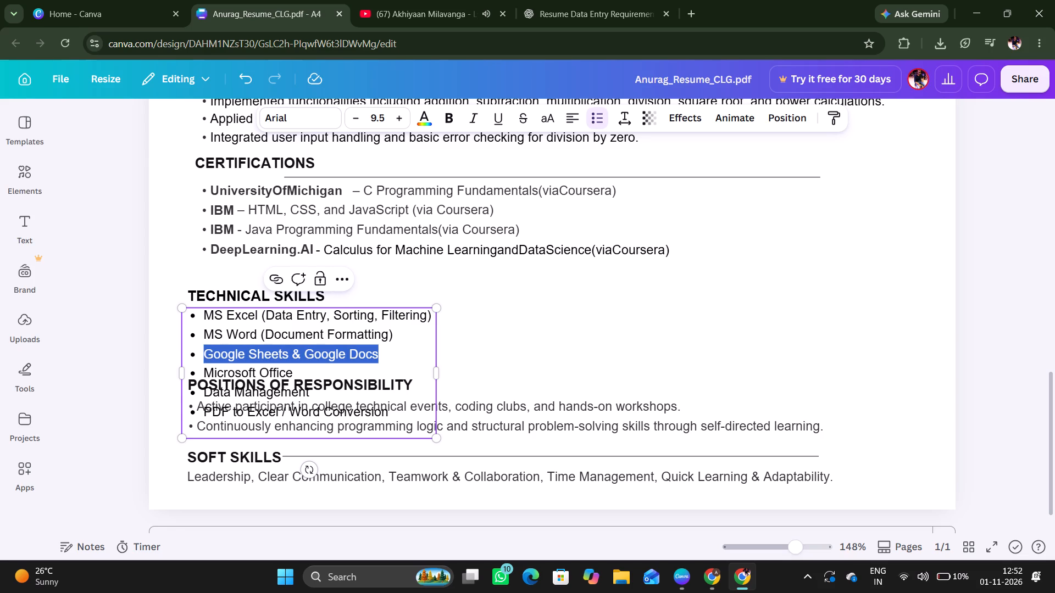
key(BackSpace)
key(BackSpace)
key(BackSpace)
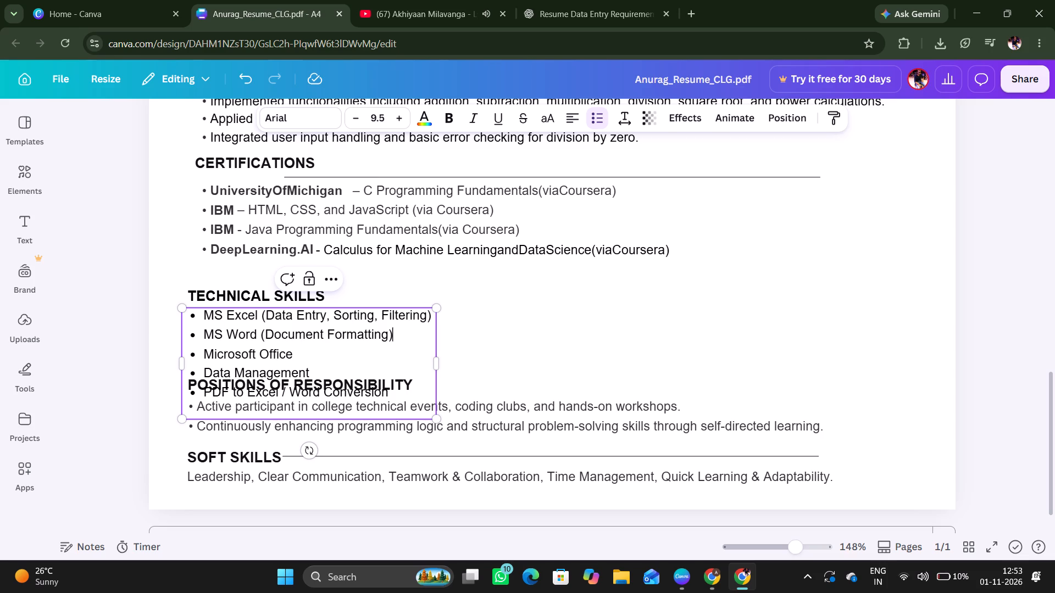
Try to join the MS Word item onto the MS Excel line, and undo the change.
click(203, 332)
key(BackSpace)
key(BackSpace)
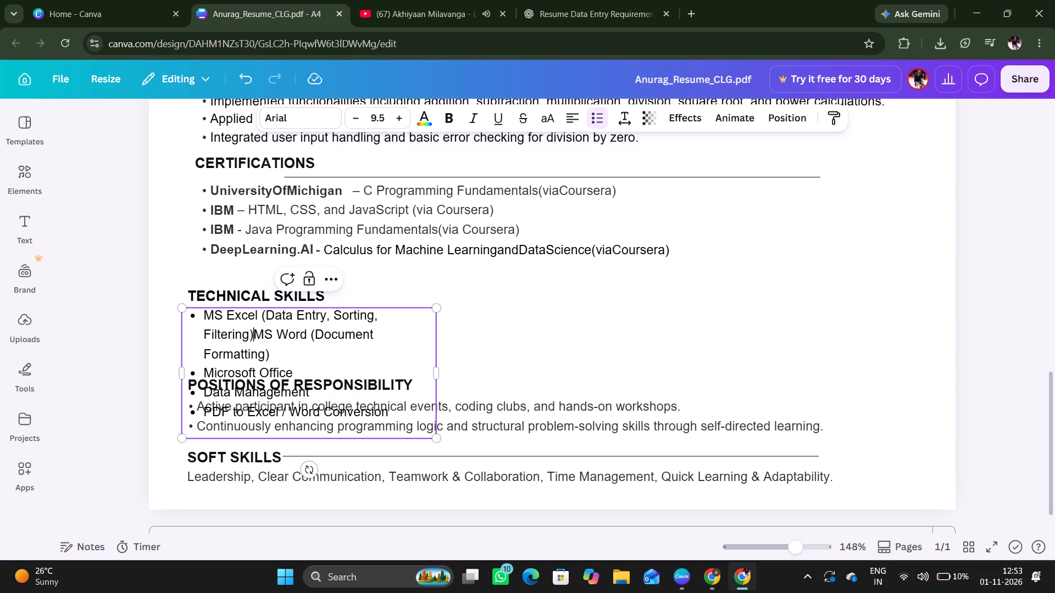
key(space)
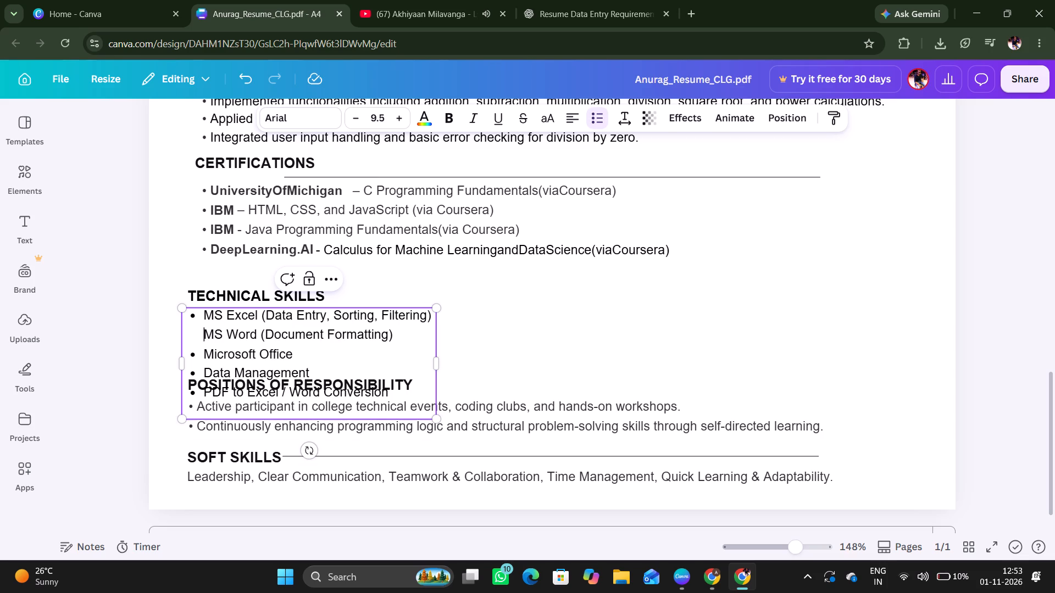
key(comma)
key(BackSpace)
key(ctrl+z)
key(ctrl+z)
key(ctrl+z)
Scale the skills list's text box down proportionally to a font size of 8.4.
drag(180, 419, 197, 380)
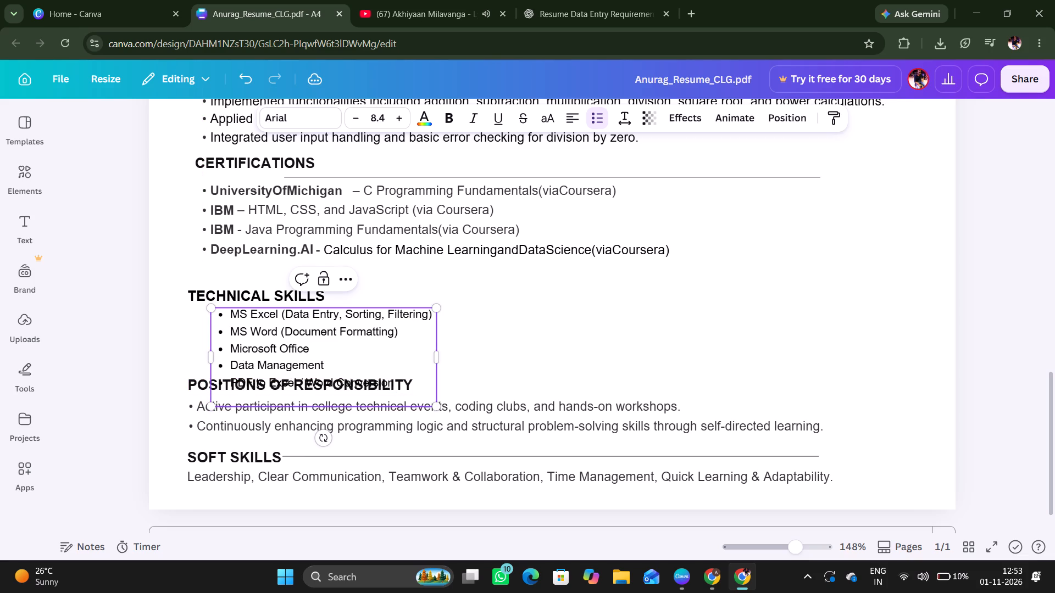
drag(369, 353, 350, 354)
click(491, 360)
Move the lower TECHNICAL SKILLS heading up just below the certifications and place the skills list under it, slightly indented and clear of POSITIONS OF RESPONSIBILITY.
drag(402, 367, 471, 351)
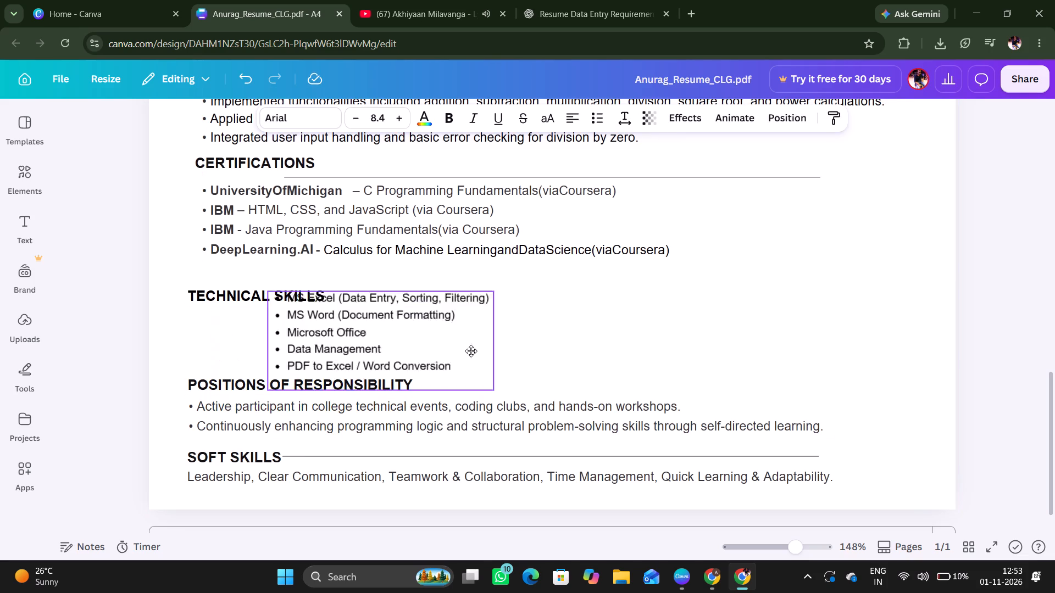
drag(471, 351, 531, 347)
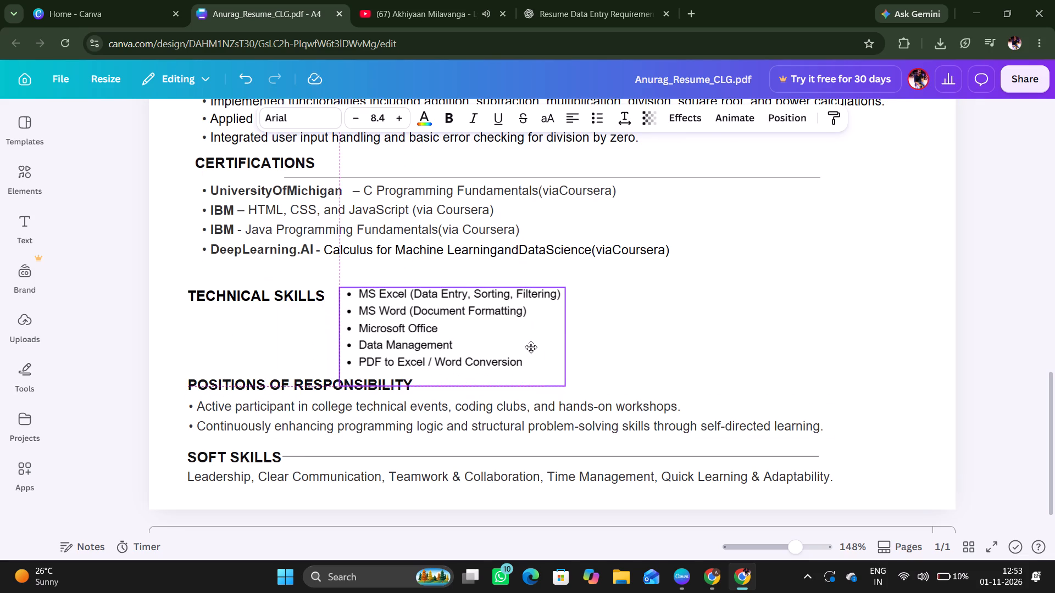
drag(531, 347, 528, 344)
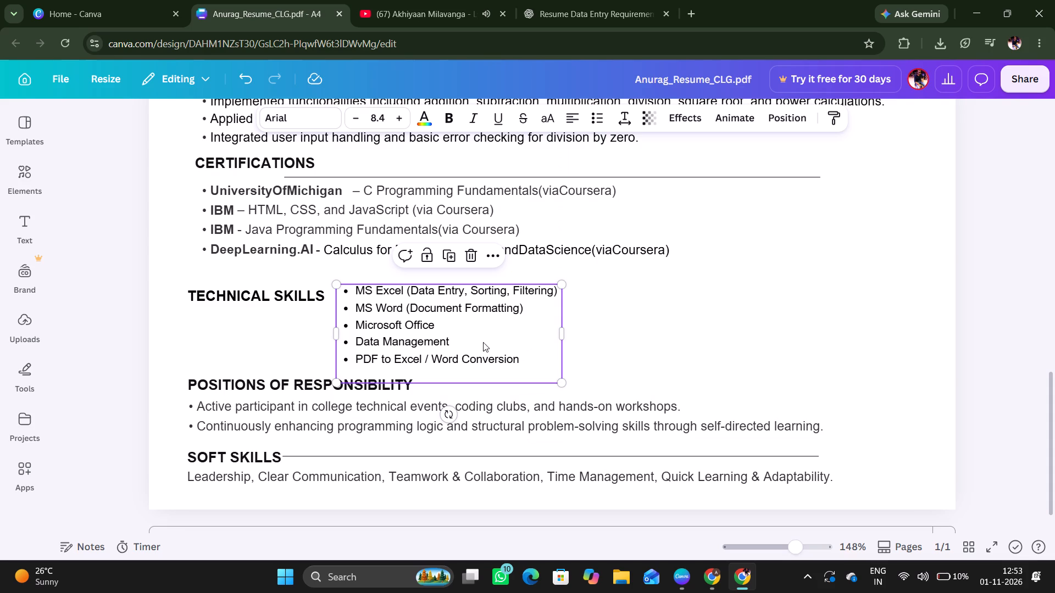
drag(247, 294, 247, 286)
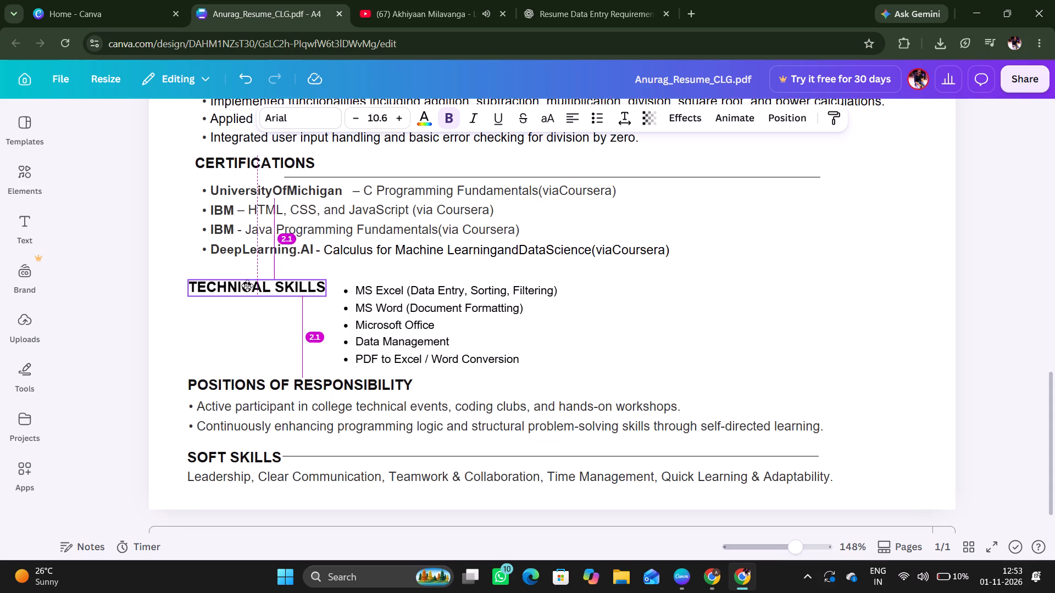
drag(247, 286, 247, 278)
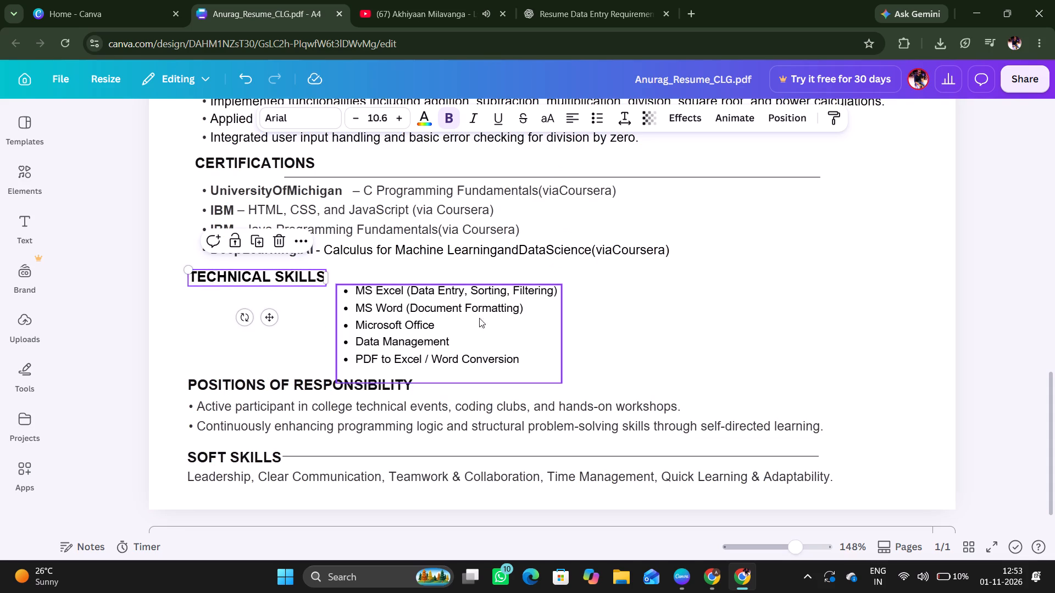
drag(501, 328, 352, 332)
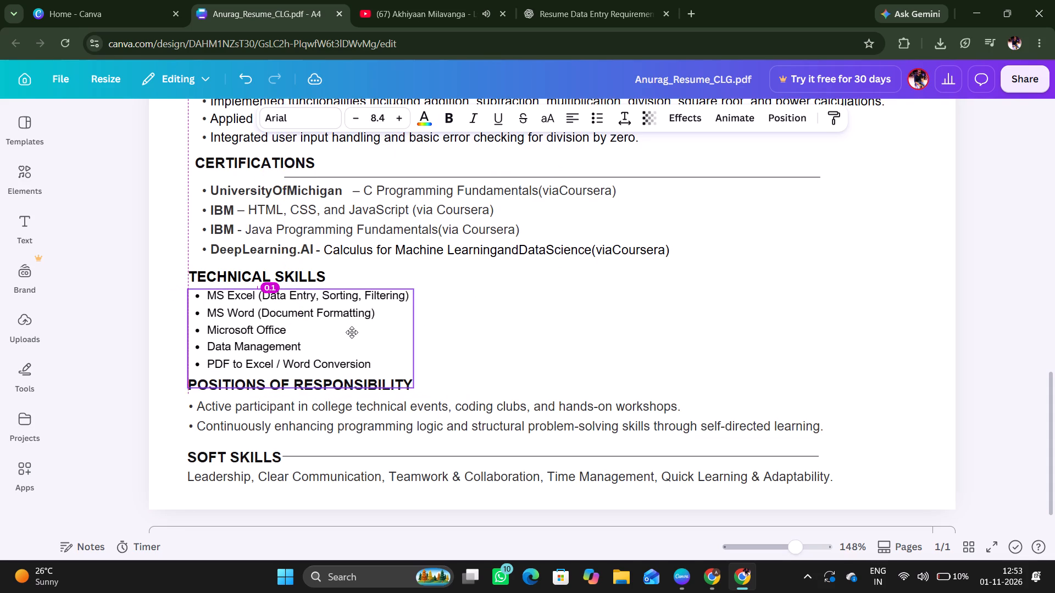
drag(352, 332, 360, 332)
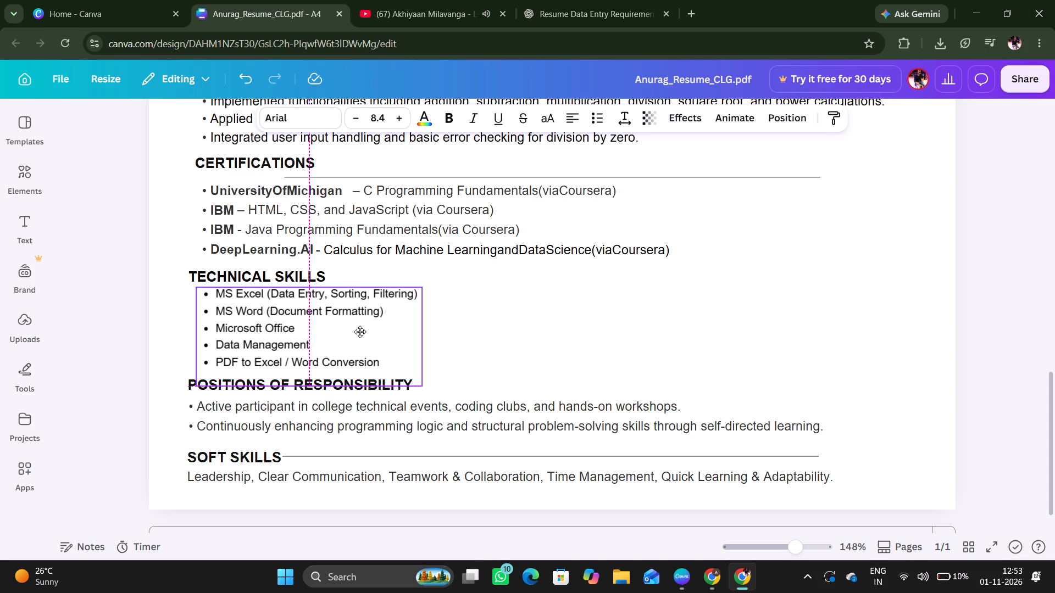
drag(360, 332, 360, 331)
drag(360, 331, 360, 331)
click(513, 316)
Shift the lower TECHNICAL SKILLS, CERTIFICATIONS and PROJECTS headings slightly left so they share one left edge.
scroll(513, 316, up, 1)
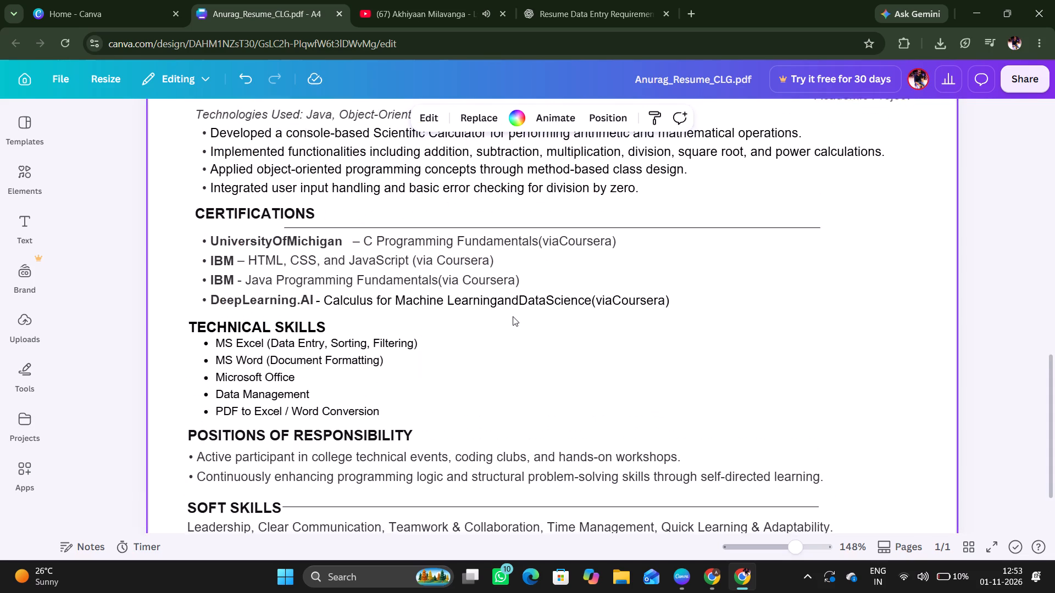
scroll(513, 316, up, 1)
click(268, 333)
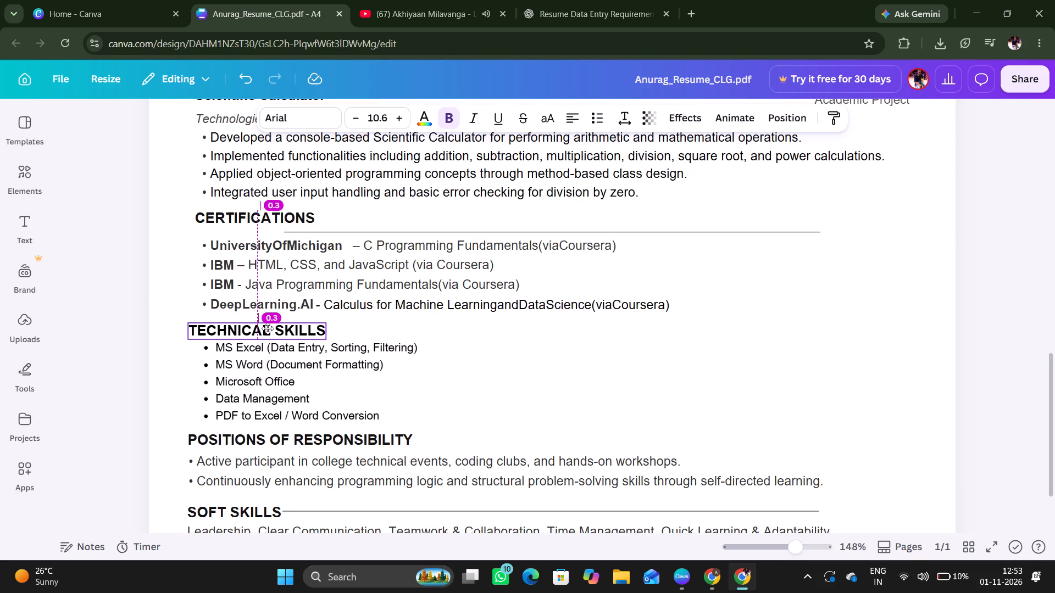
drag(268, 330, 257, 332)
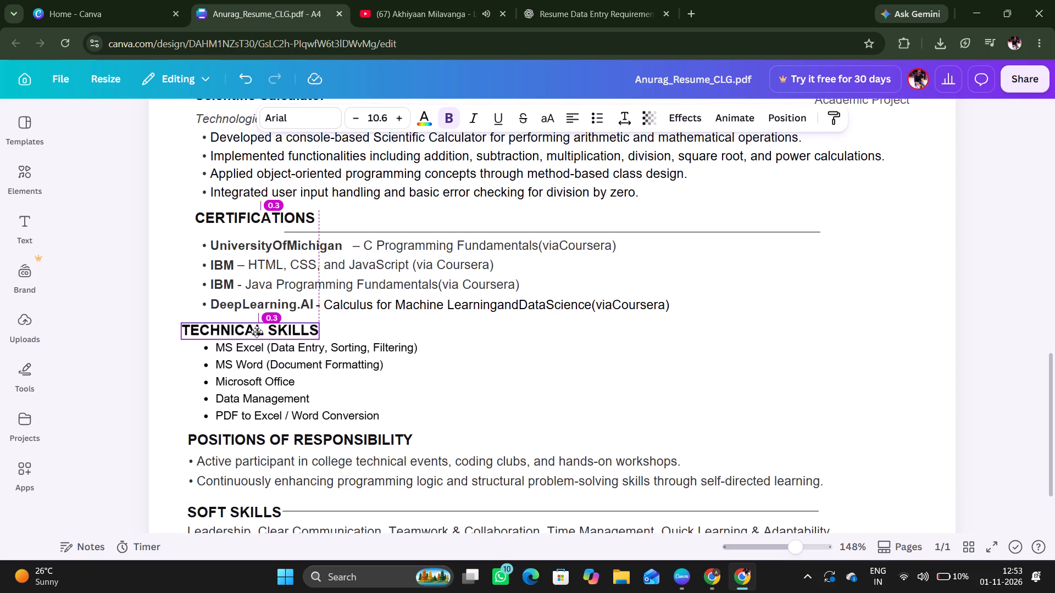
drag(257, 332, 257, 331)
drag(246, 214, 225, 215)
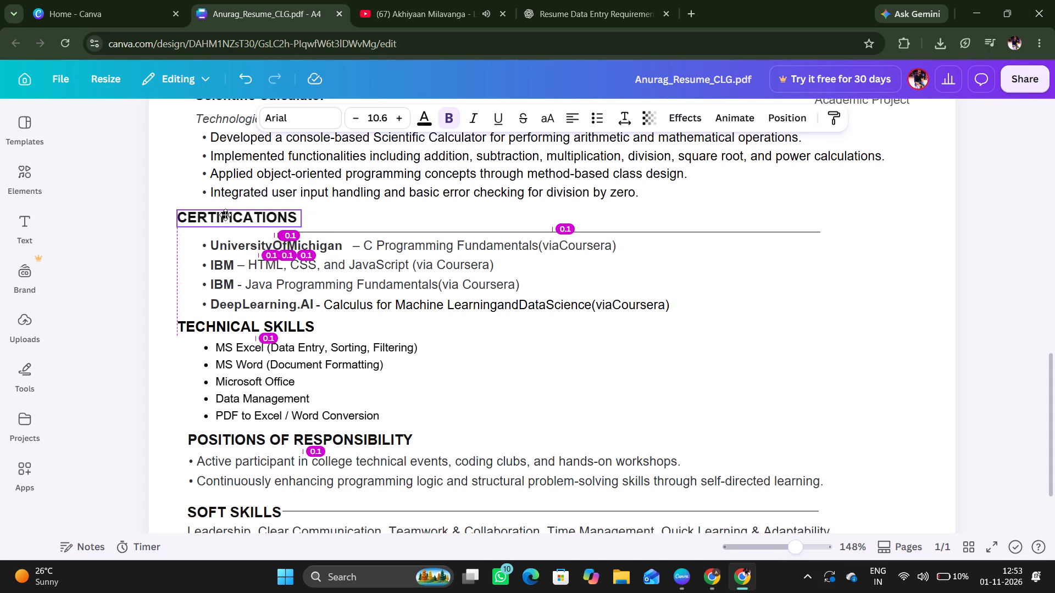
drag(225, 215, 226, 215)
scroll(490, 307, up, 3)
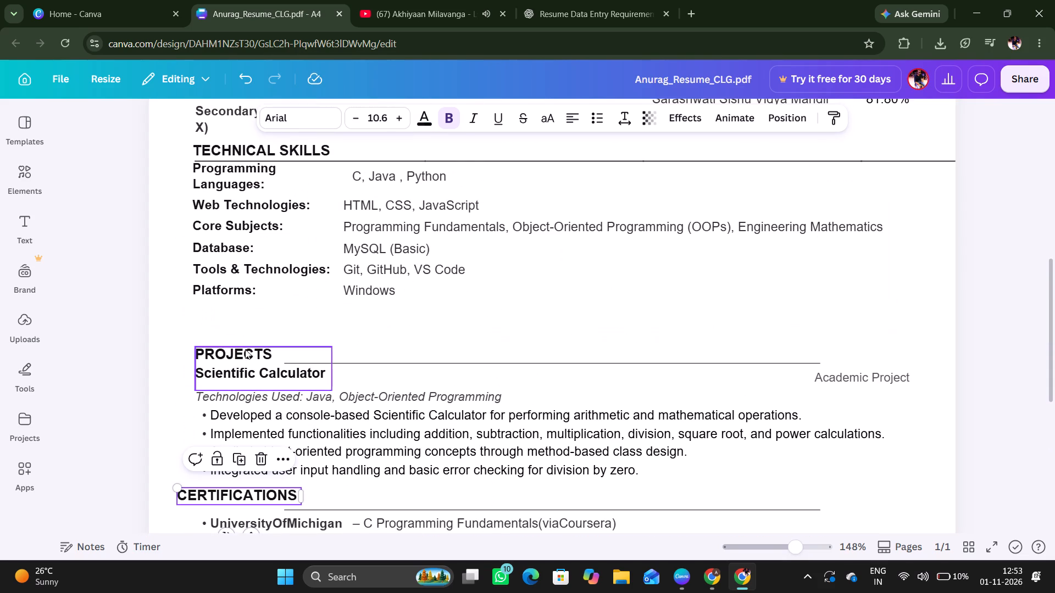
drag(247, 348, 223, 344)
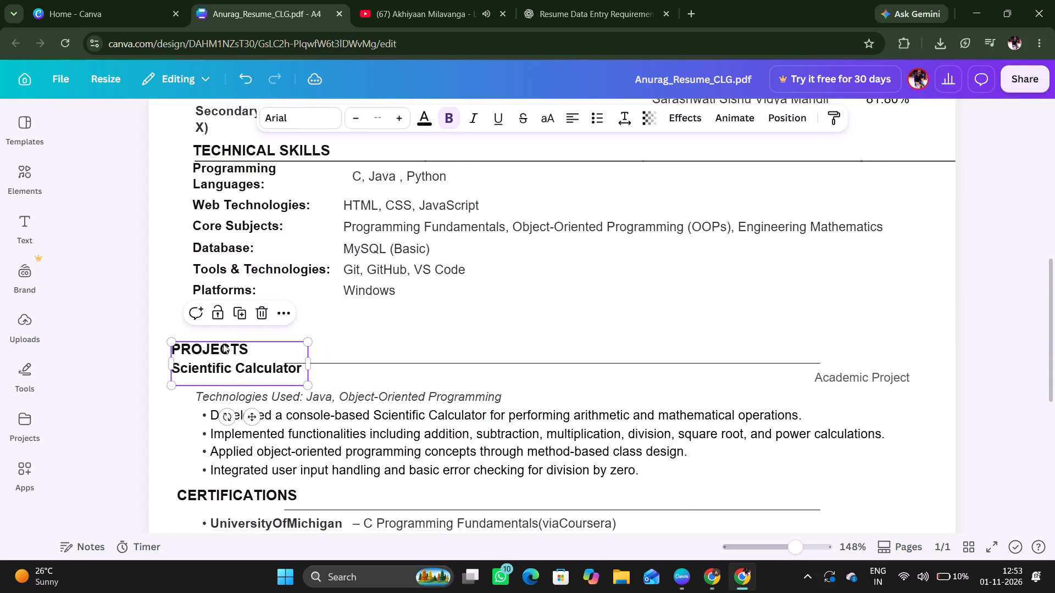
drag(223, 353, 228, 355)
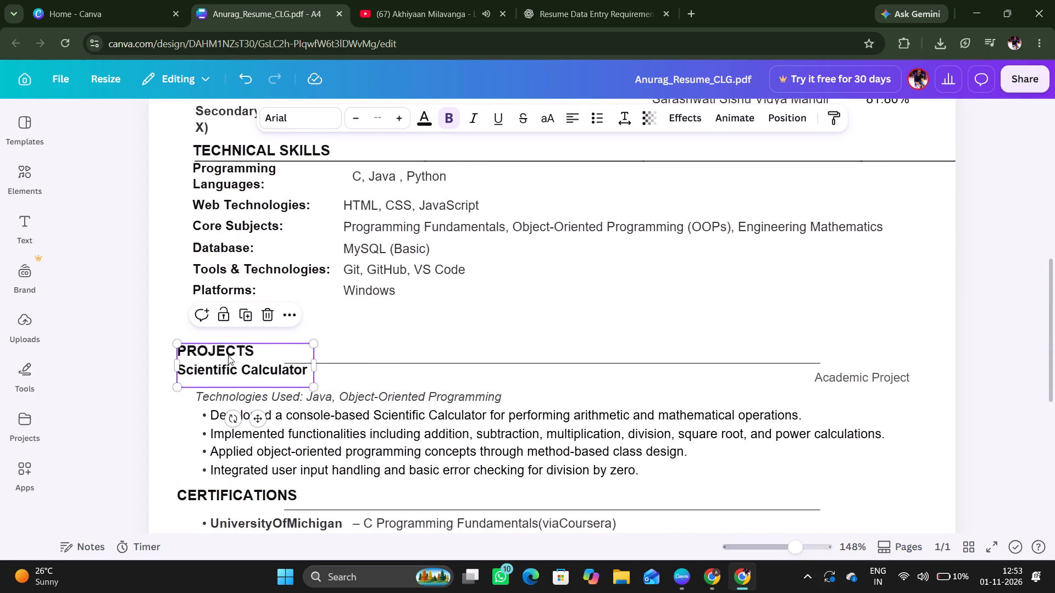
Erase the upper TECHNICAL SKILLS heading text above Programming Languages, keeping the Programming Languages label in the same text box.
scroll(271, 303, up, 1)
click(268, 238)
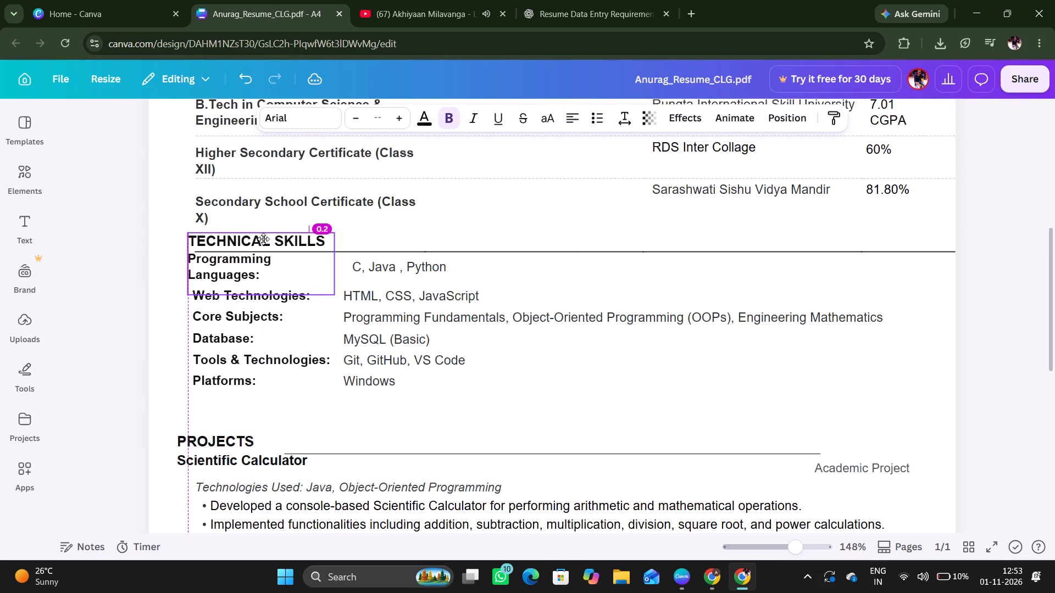
click(325, 238)
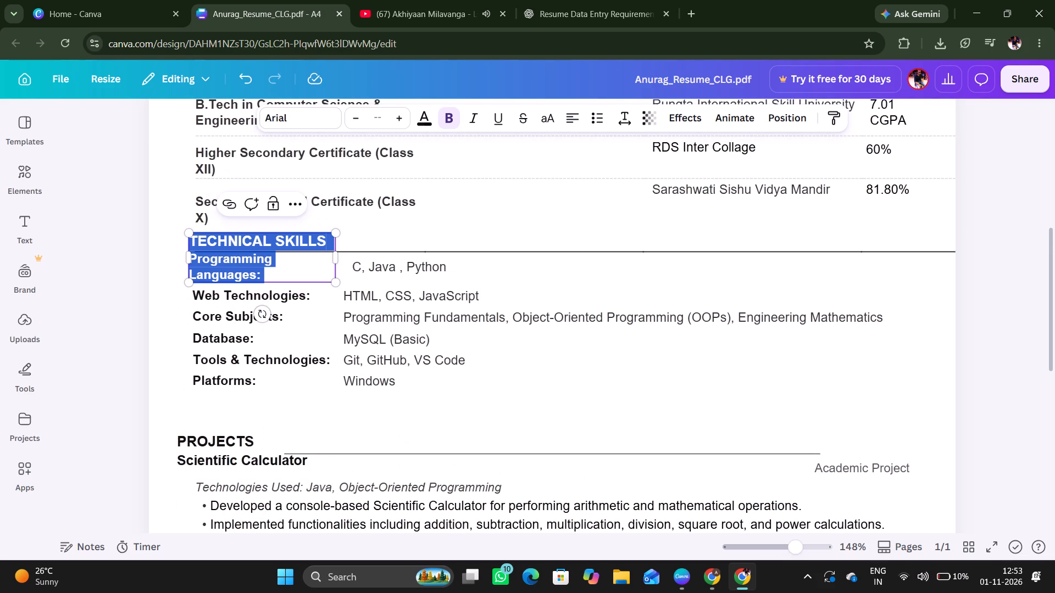
click(325, 238)
key(BackSpace)
key(BackSpace)
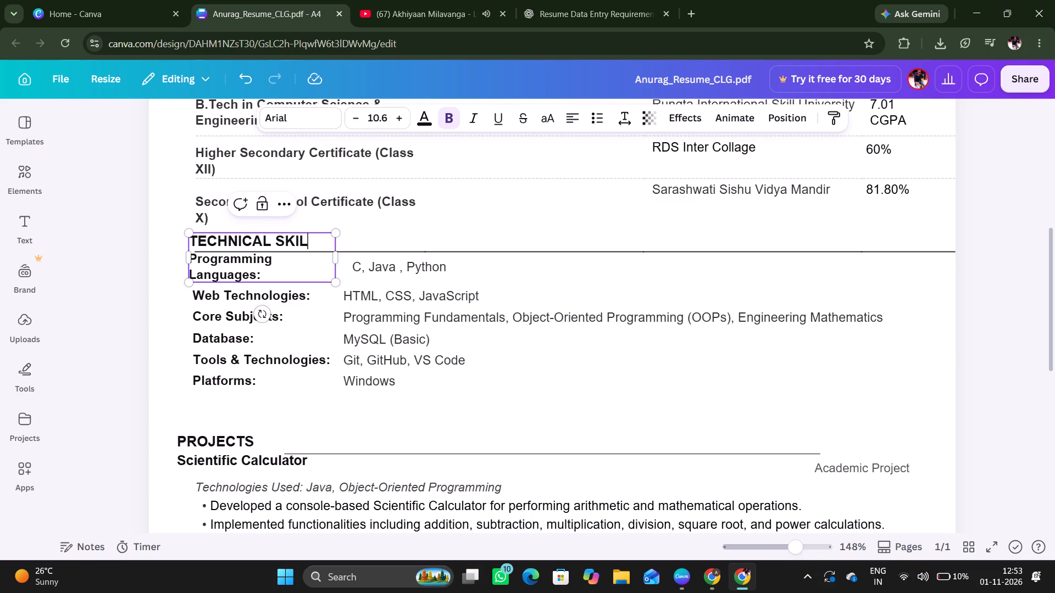
key(BackSpace)
key(BackSpace)
key(BackSpace)
key(BackSpace)
key(BackSpace)
key(BackSpace)
key(BackSpace)
key(BackSpace)
key(BackSpace)
key(BackSpace)
key(BackSpace)
key(BackSpace)
key(BackSpace)
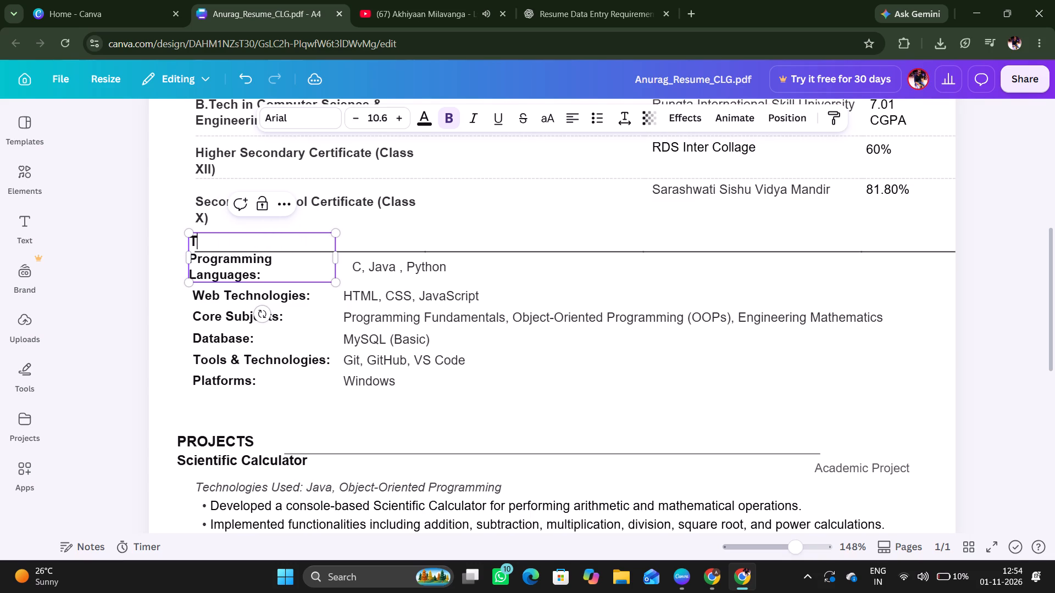
key(BackSpace)
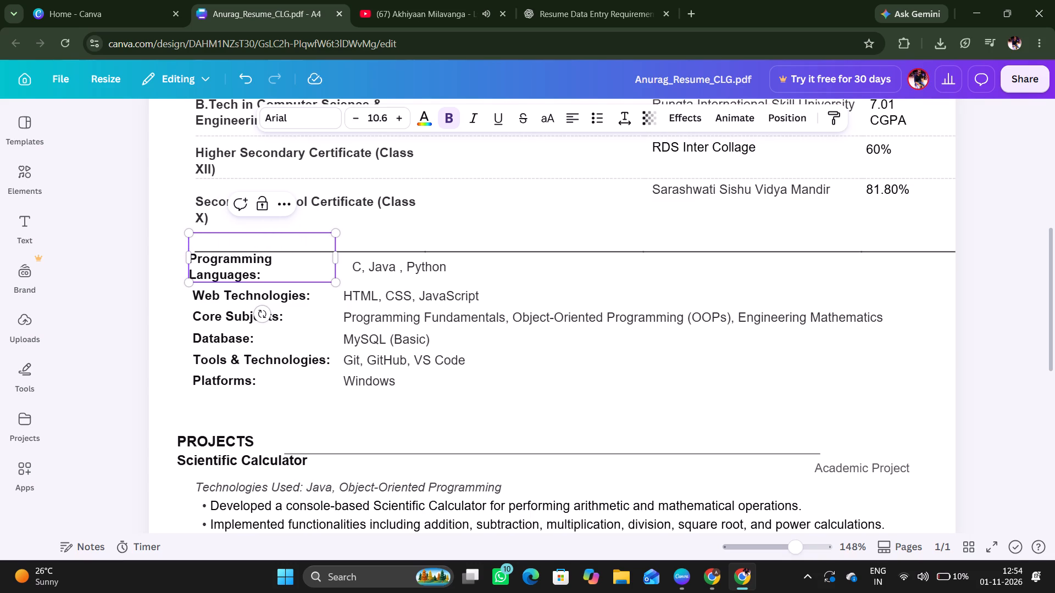
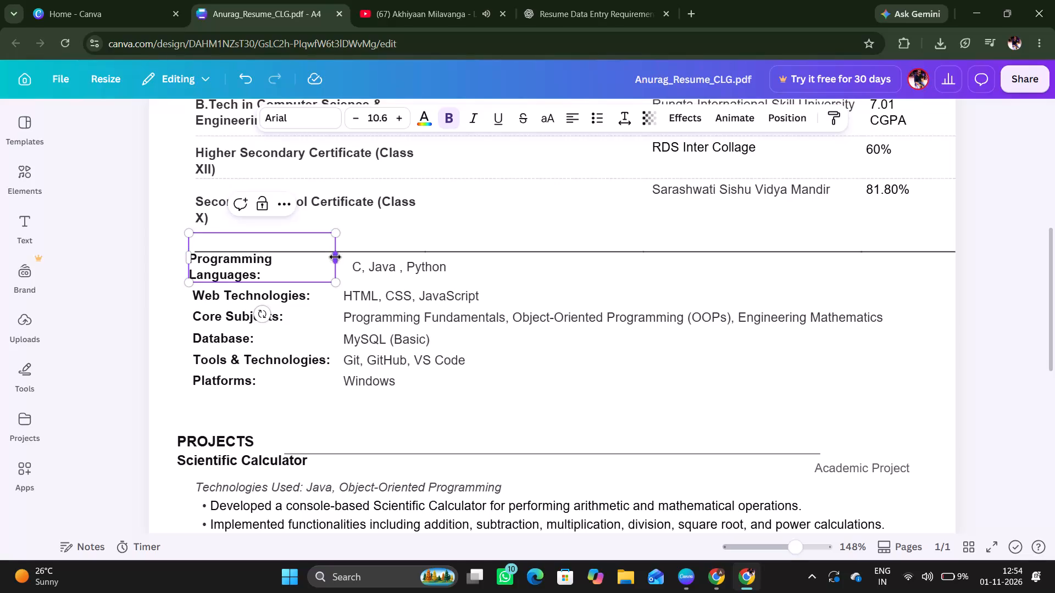
Widen the Programming Languages text box to fit the label on one line and place it level with C, Java , Python.
drag(335, 257, 340, 260)
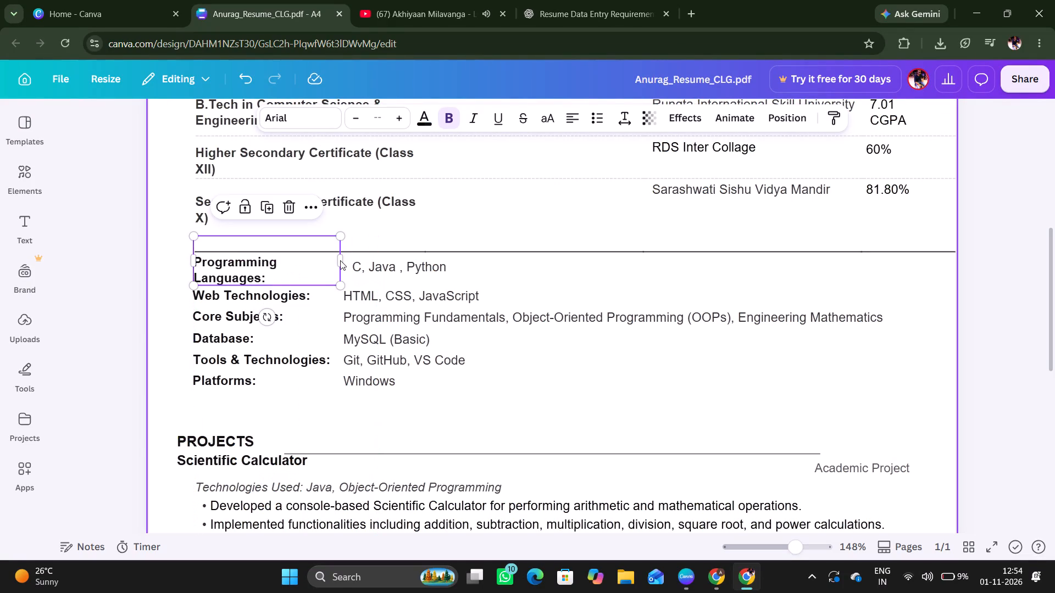
drag(342, 260, 382, 264)
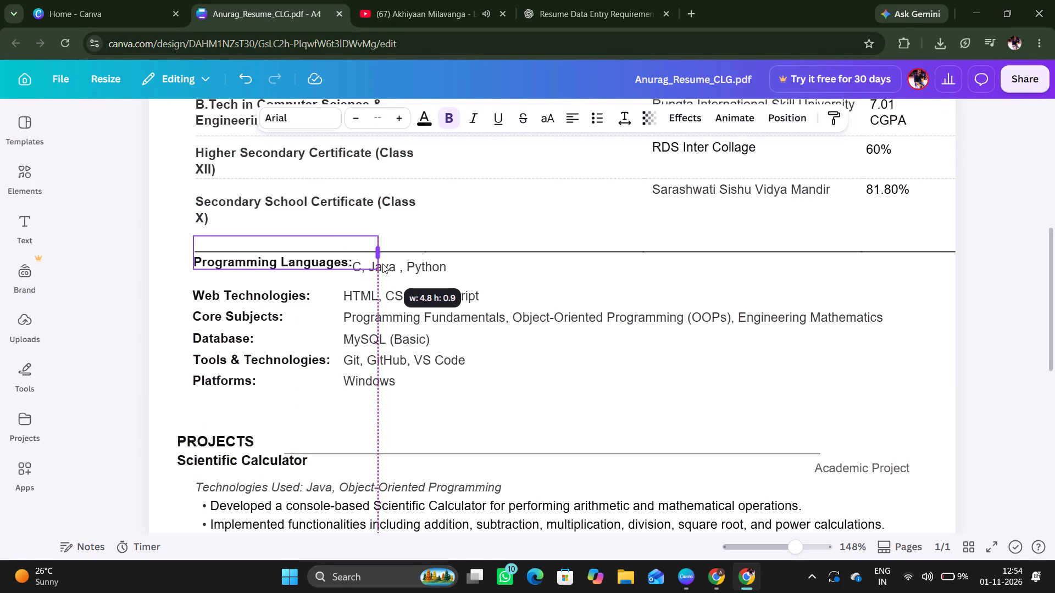
drag(382, 264, 375, 264)
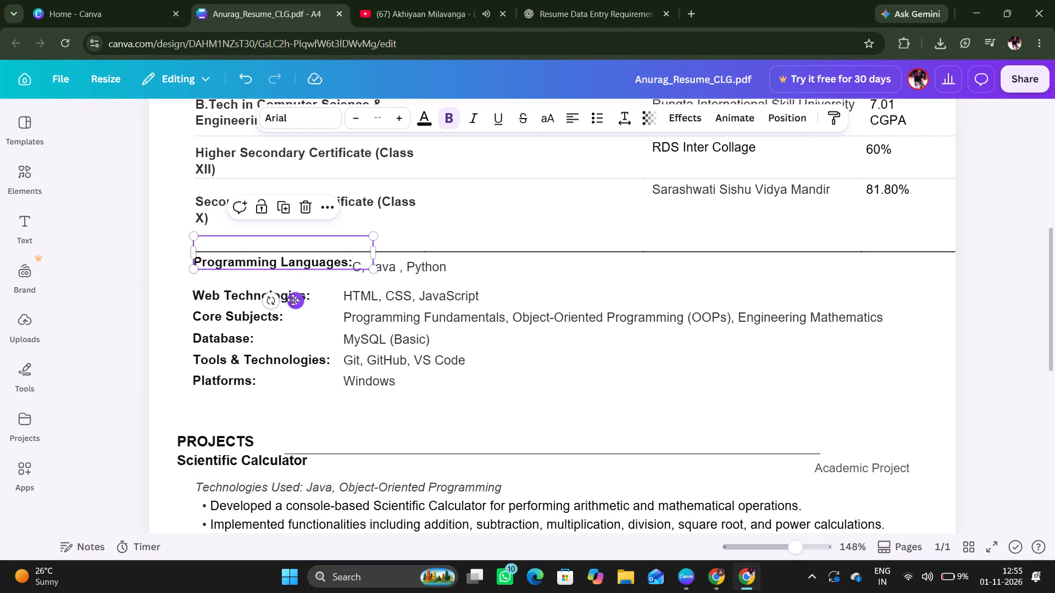
drag(293, 300, 287, 303)
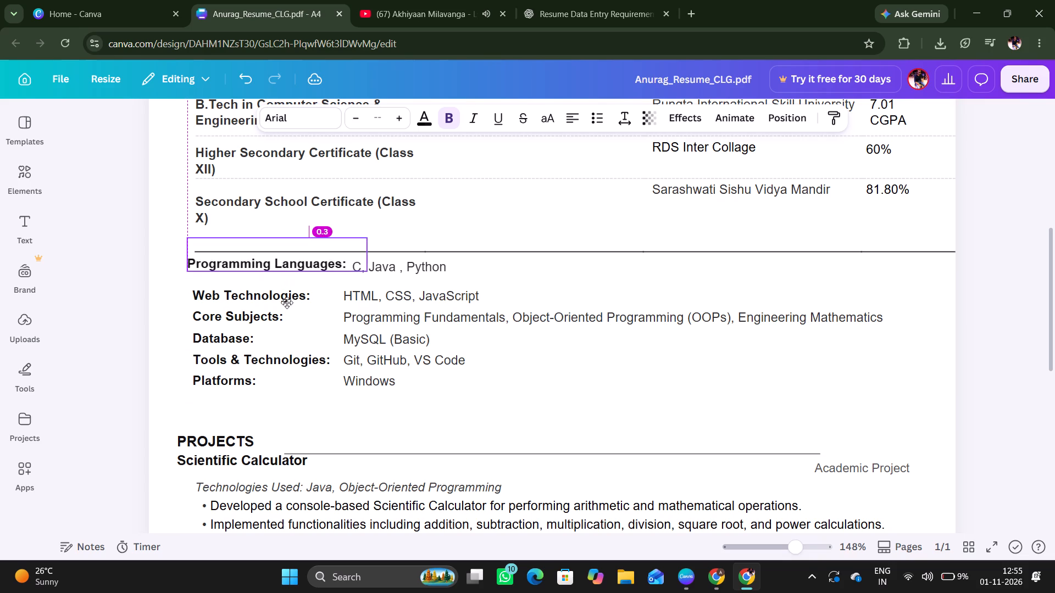
drag(287, 303, 287, 304)
Shift the Web Technologies to Platforms labels left under Programming Languages and bring their values column in beside them.
drag(254, 343, 247, 349)
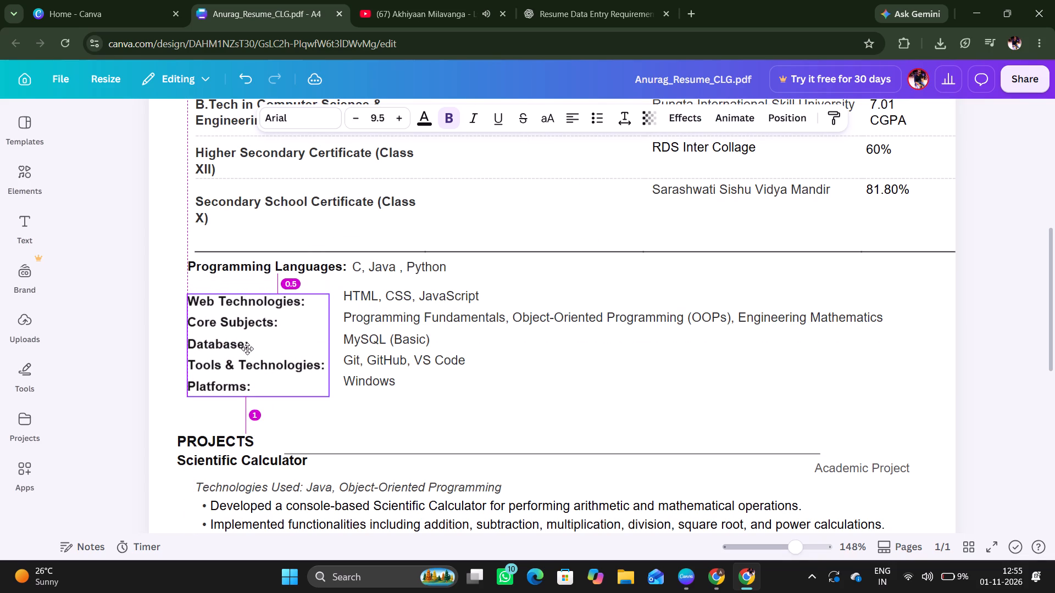
drag(247, 349, 248, 334)
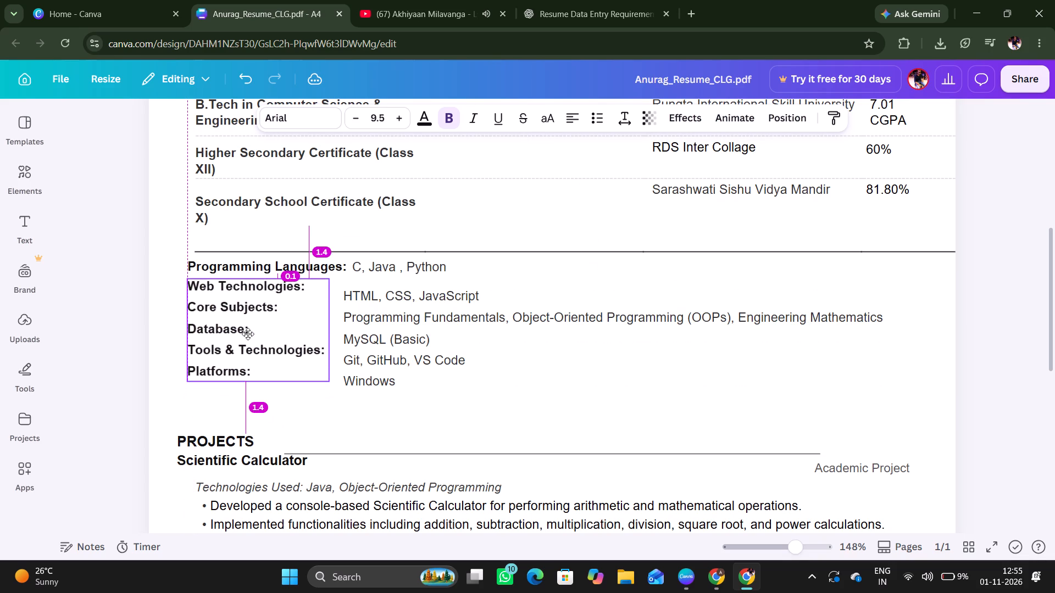
drag(248, 334, 247, 346)
drag(385, 350, 375, 353)
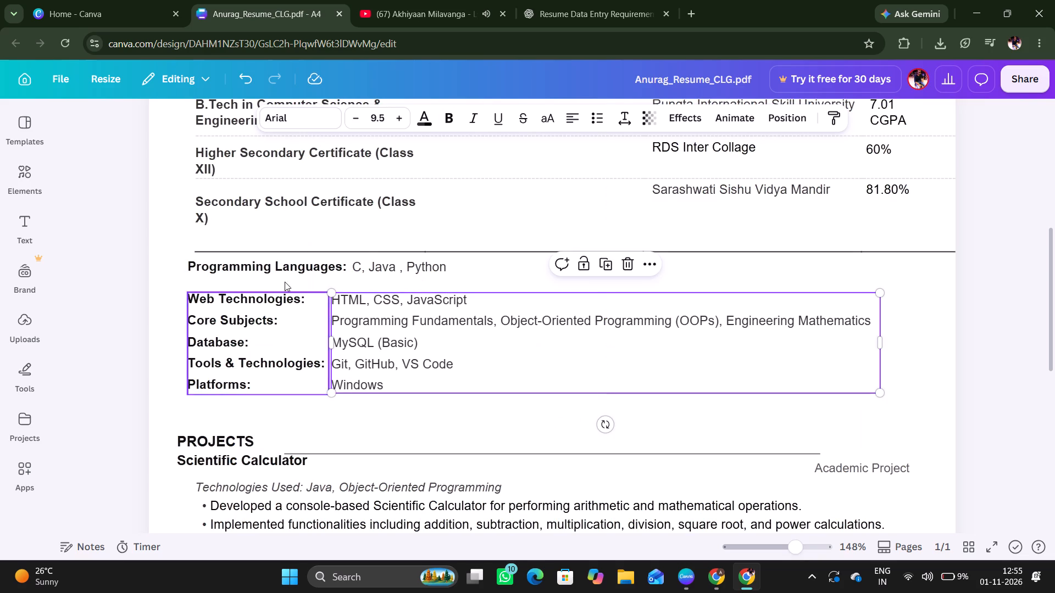
Lower the Programming Languages label and its C, Java , Python text so they sit just above the Web Technologies row.
drag(281, 266, 270, 281)
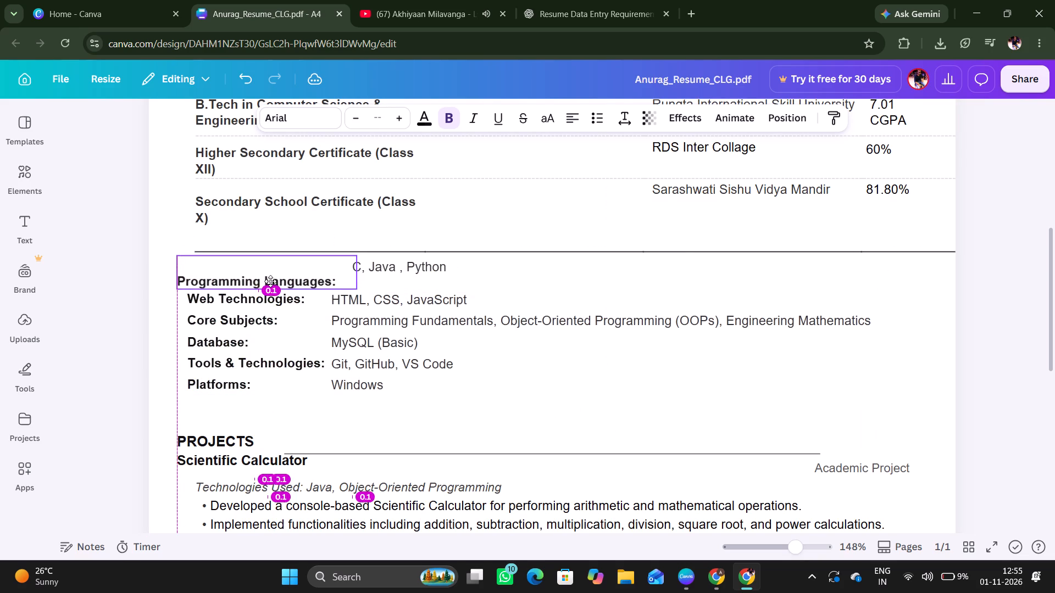
drag(270, 281, 281, 277)
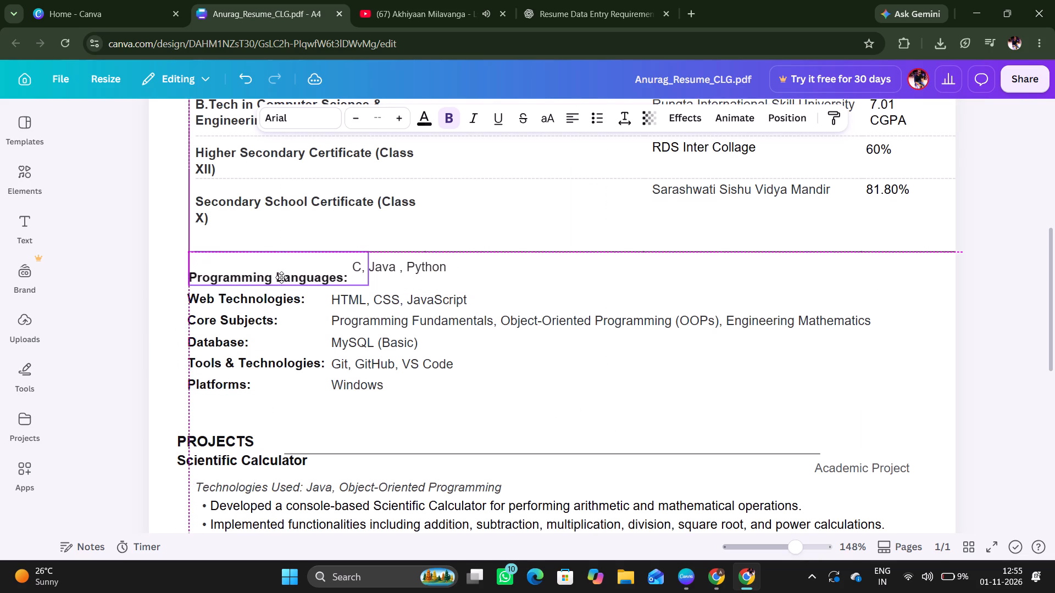
drag(403, 267, 403, 277)
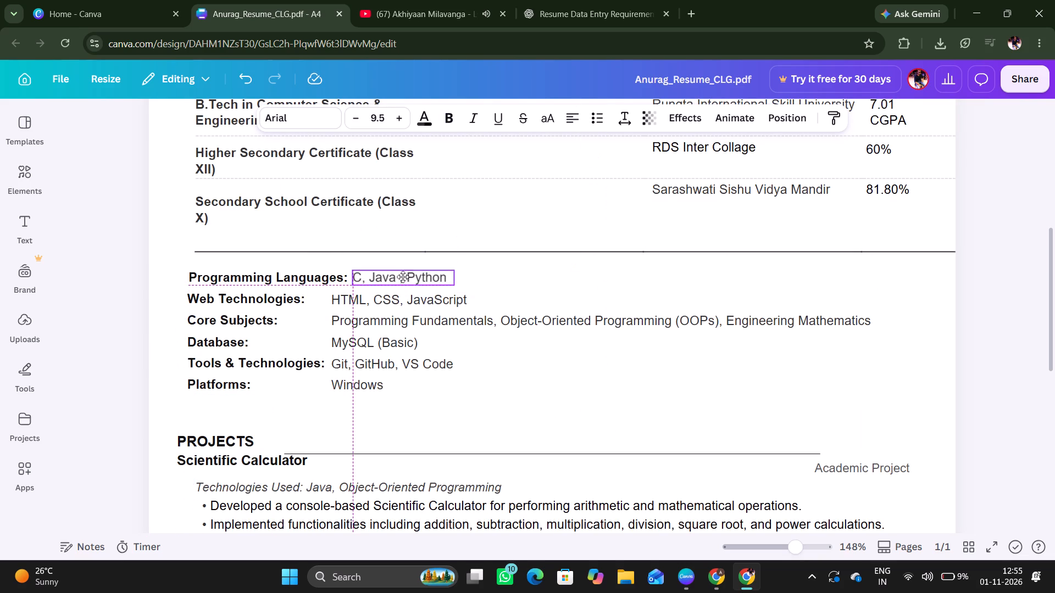
drag(403, 277, 404, 276)
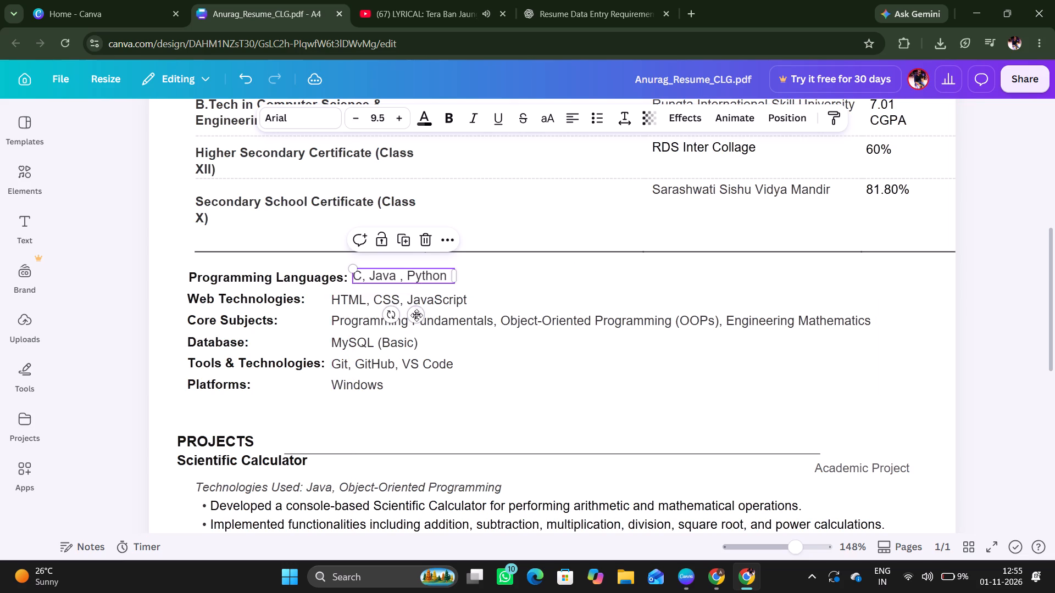
Move the values block from HTML, CSS, JavaScript to Windows right, aligning it under C, Java , Python and level with its labels.
drag(395, 337, 413, 335)
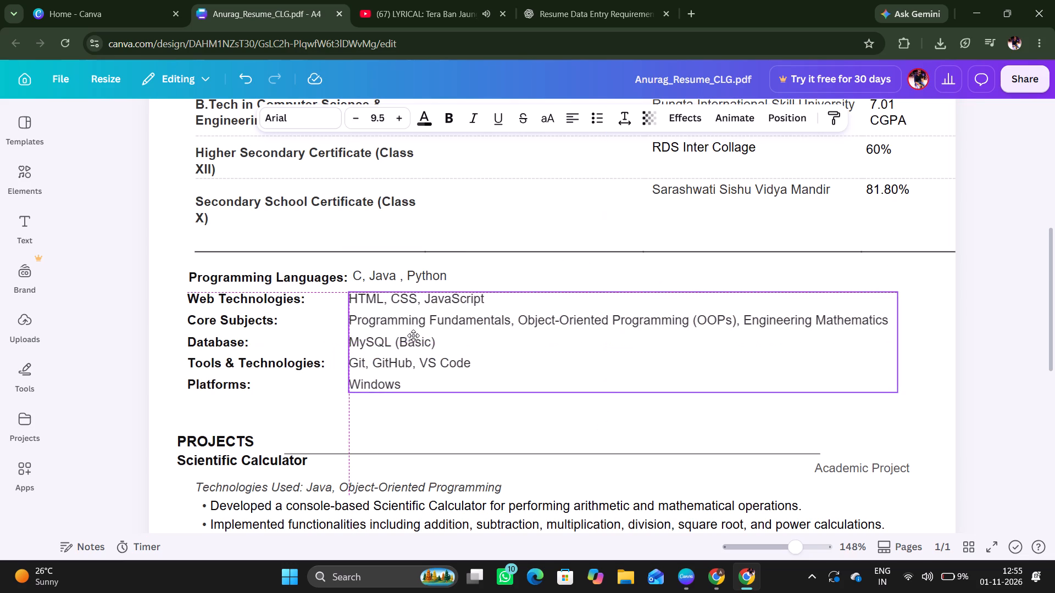
drag(413, 335, 413, 332)
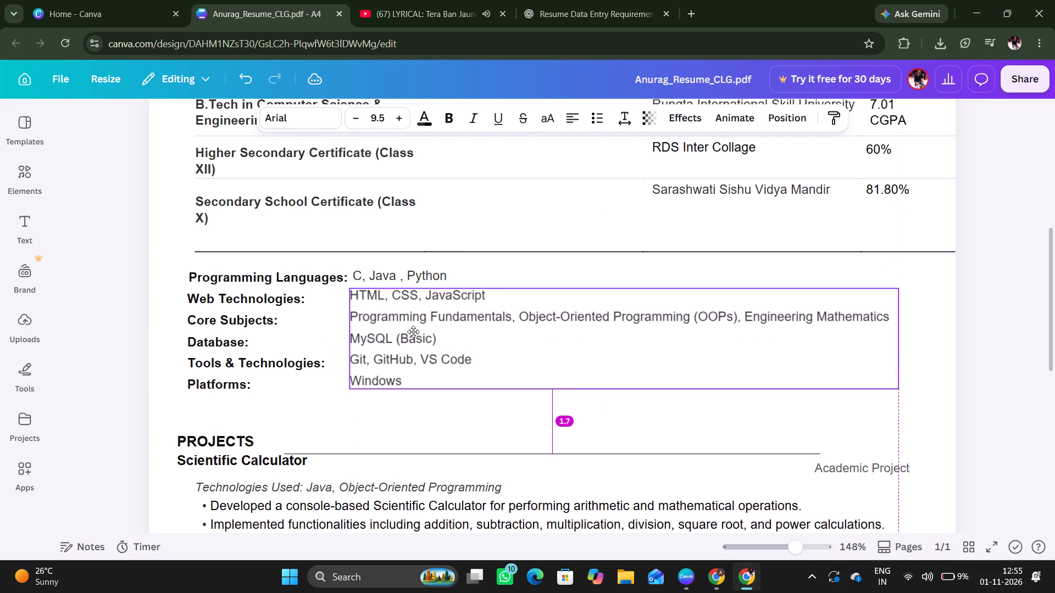
drag(413, 332, 414, 335)
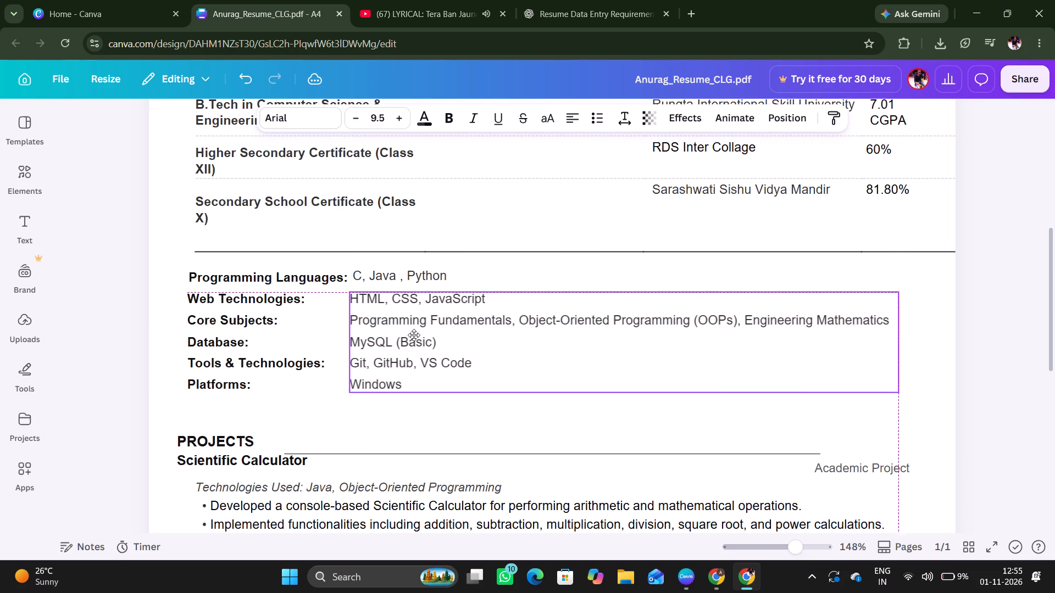
drag(414, 335, 413, 332)
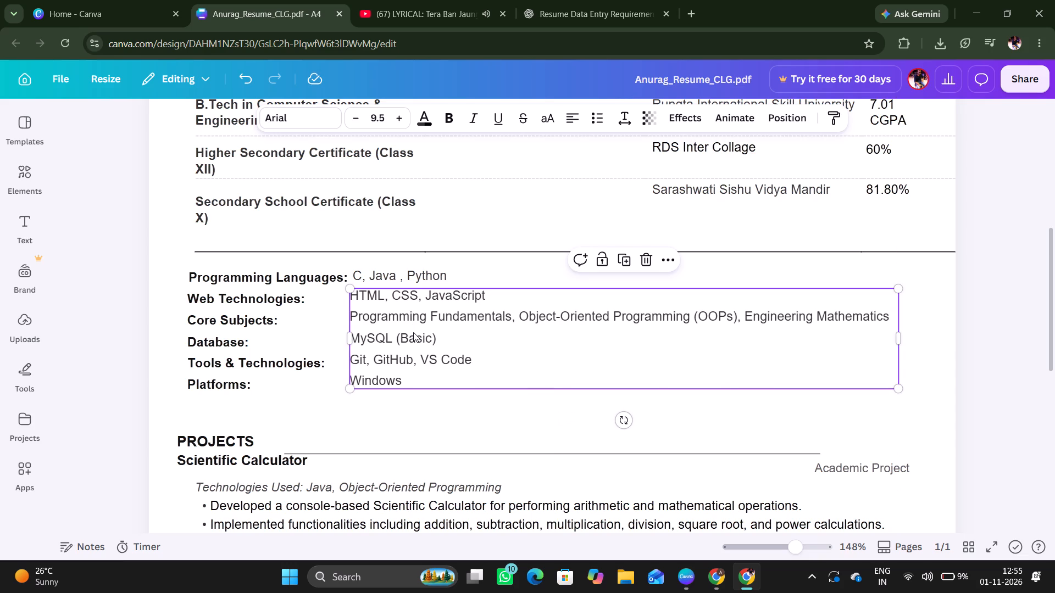
click(413, 332)
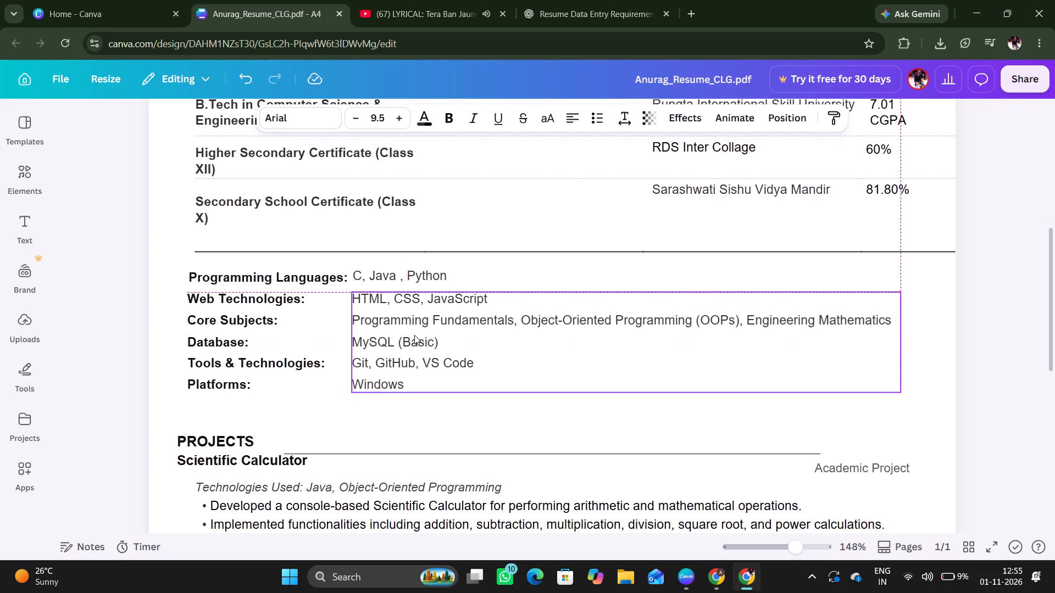
click(418, 407)
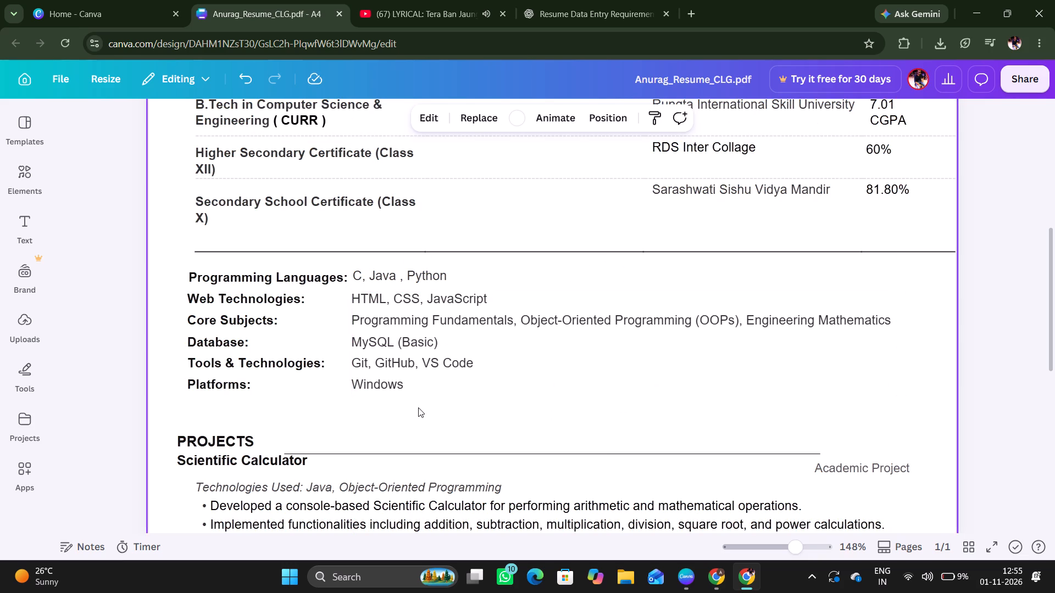
Nudge the Programming Languages label and the labels block below it slightly left so they share one left edge.
click(307, 281)
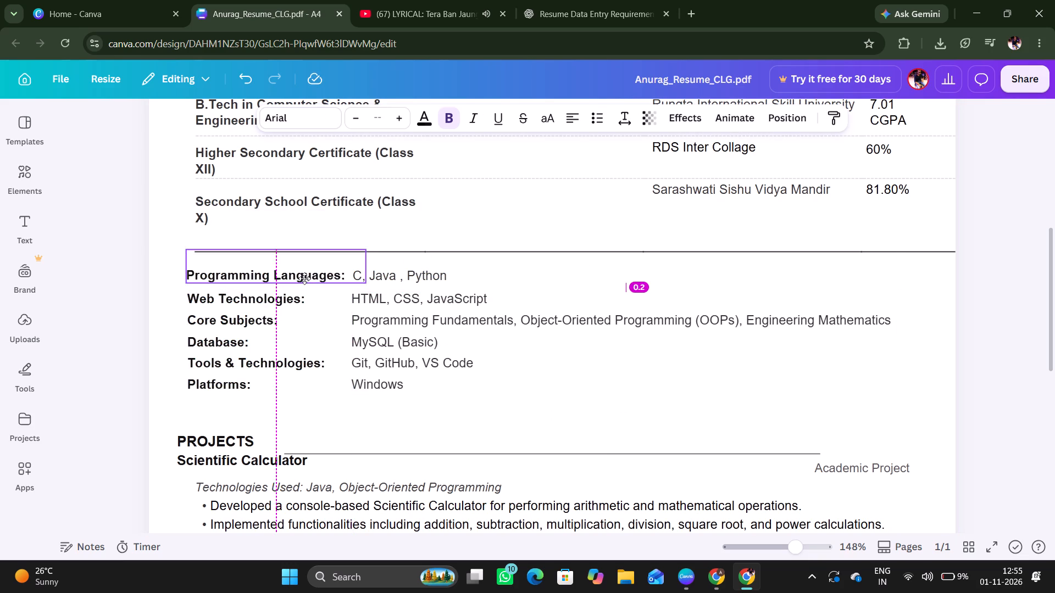
click(183, 361)
click(225, 318)
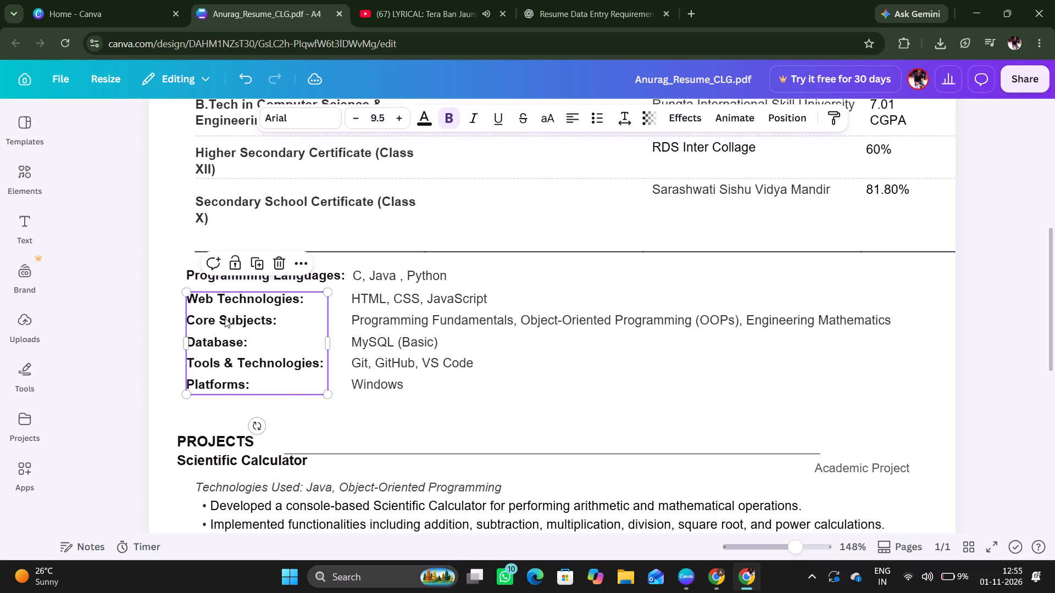
click(326, 433)
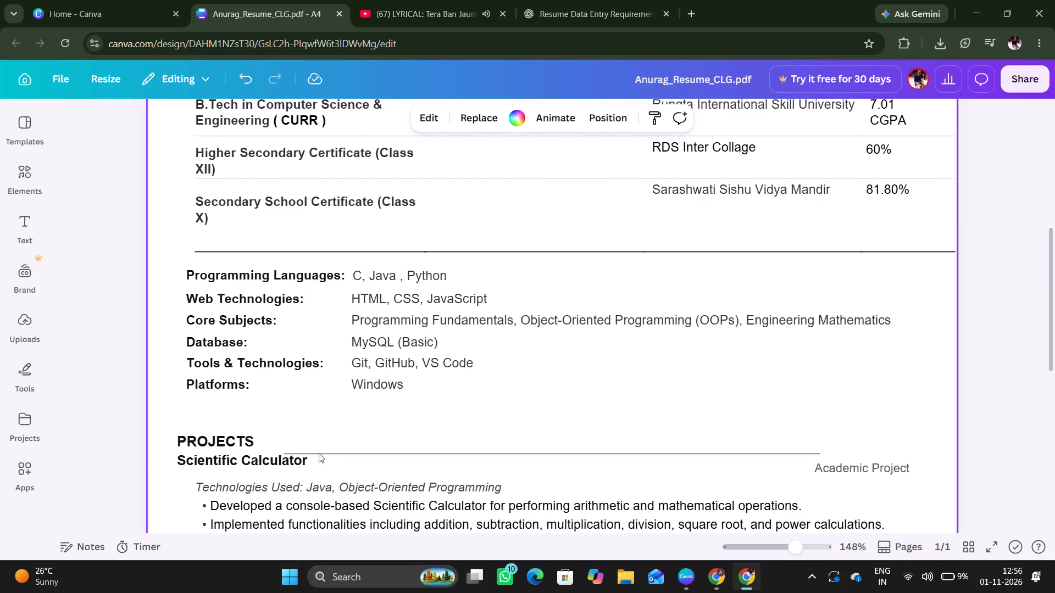
Delete the divider line between the education table and Programming Languages.
drag(505, 253, 500, 259)
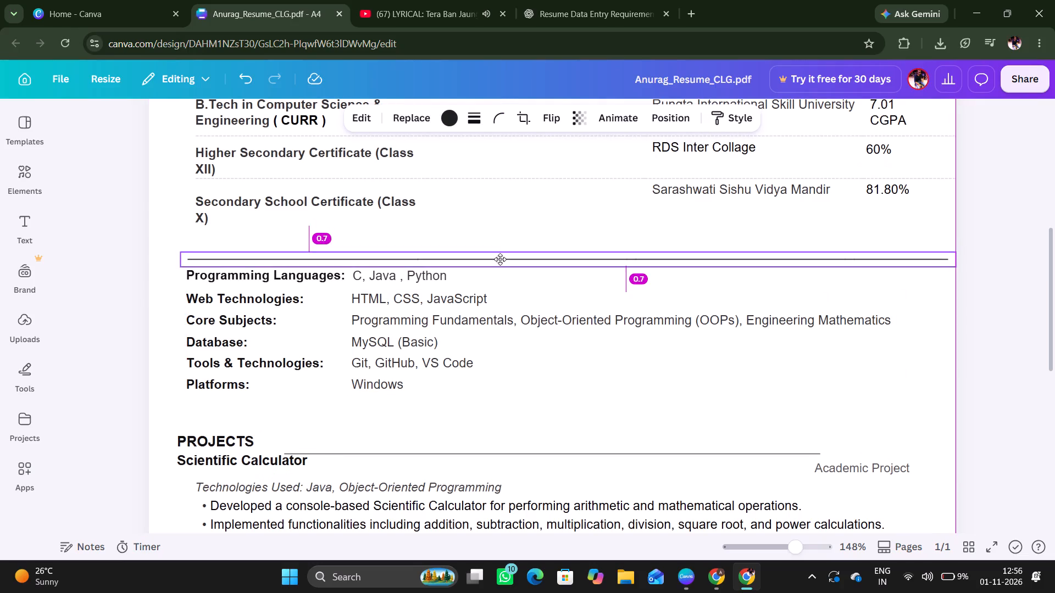
drag(500, 259, 501, 259)
click(588, 220)
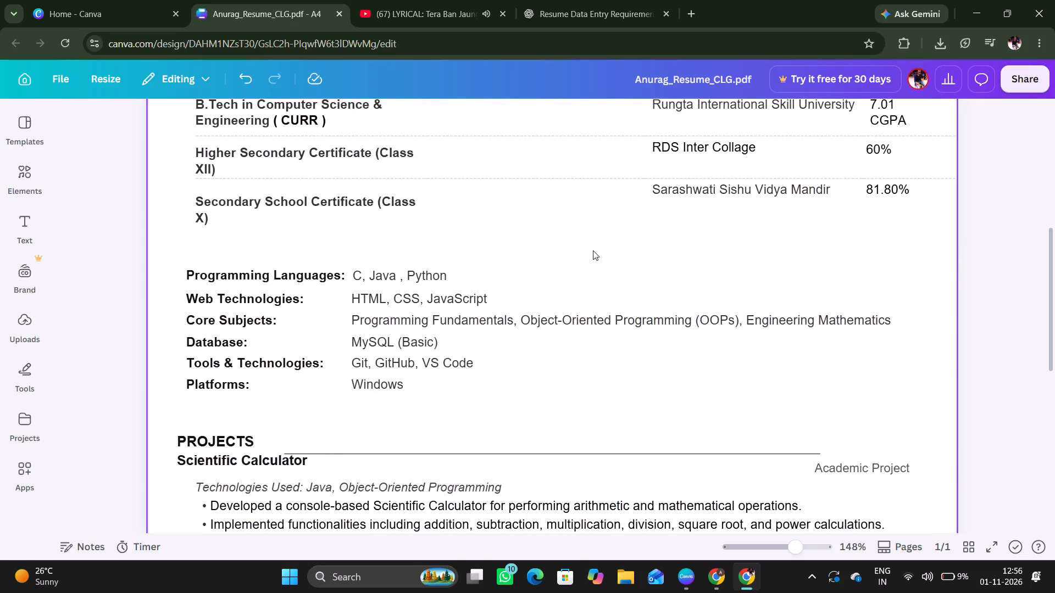
Delete the divider line under the CAREER OBJECTIVE heading.
scroll(594, 255, up, 3)
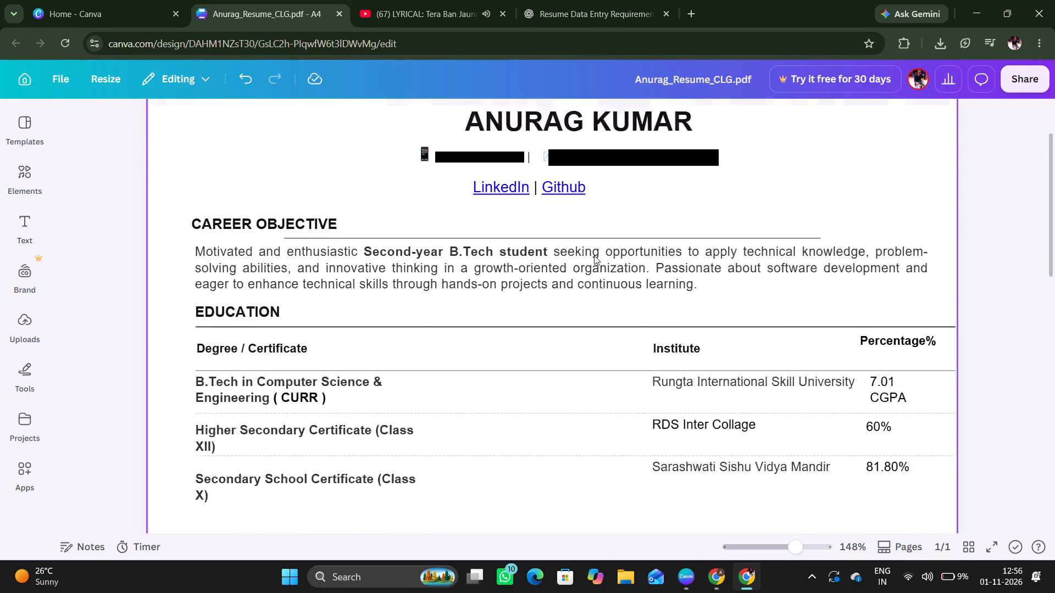
scroll(594, 255, up, 2)
click(641, 192)
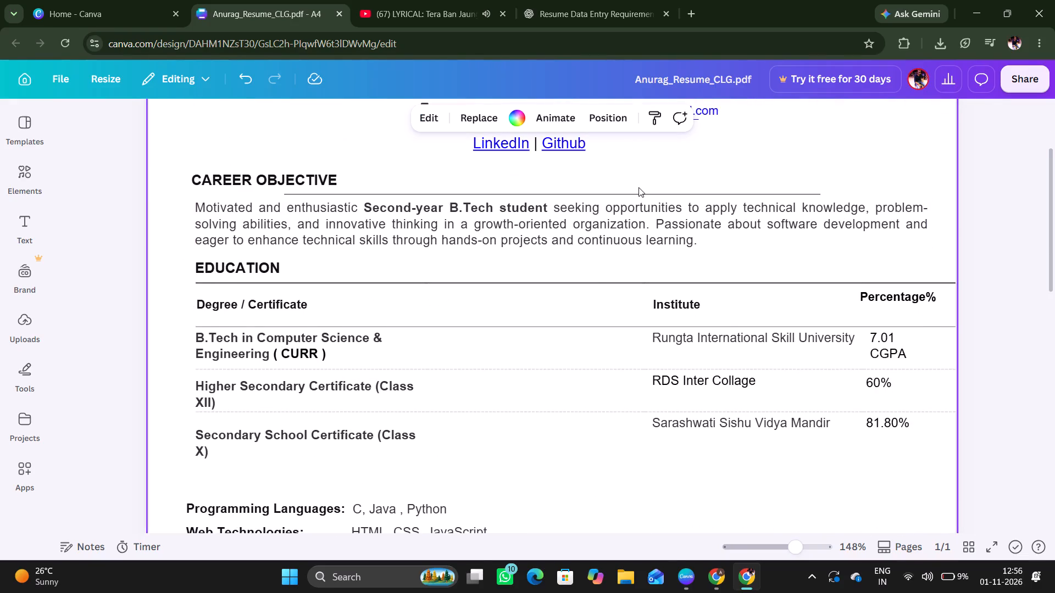
click(640, 194)
click(579, 168)
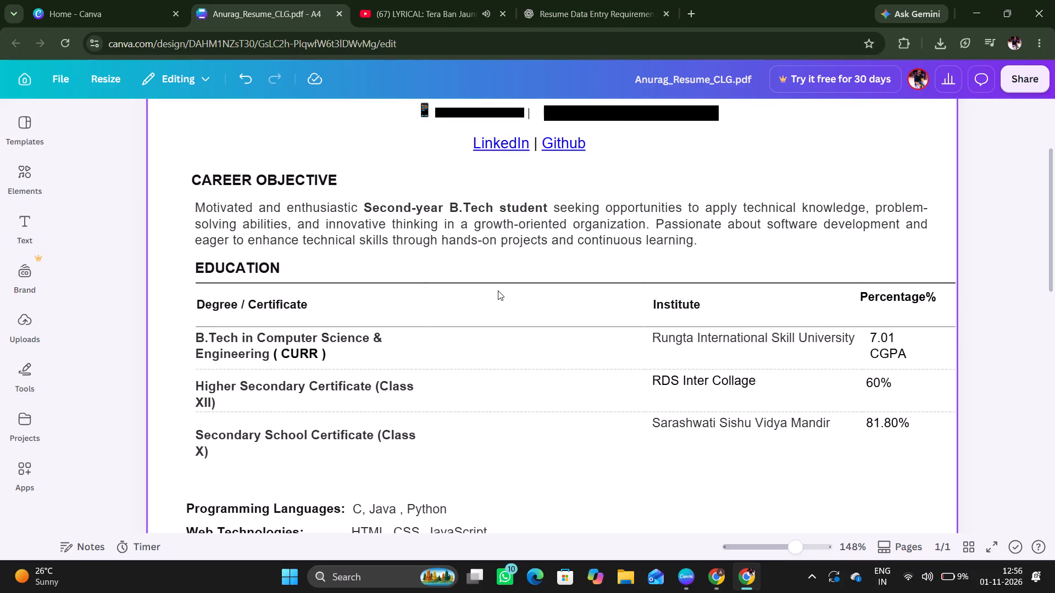
Move the SOFT SKILLS heading and its text slightly down, clear of the divider line above it.
scroll(498, 290, down, 5)
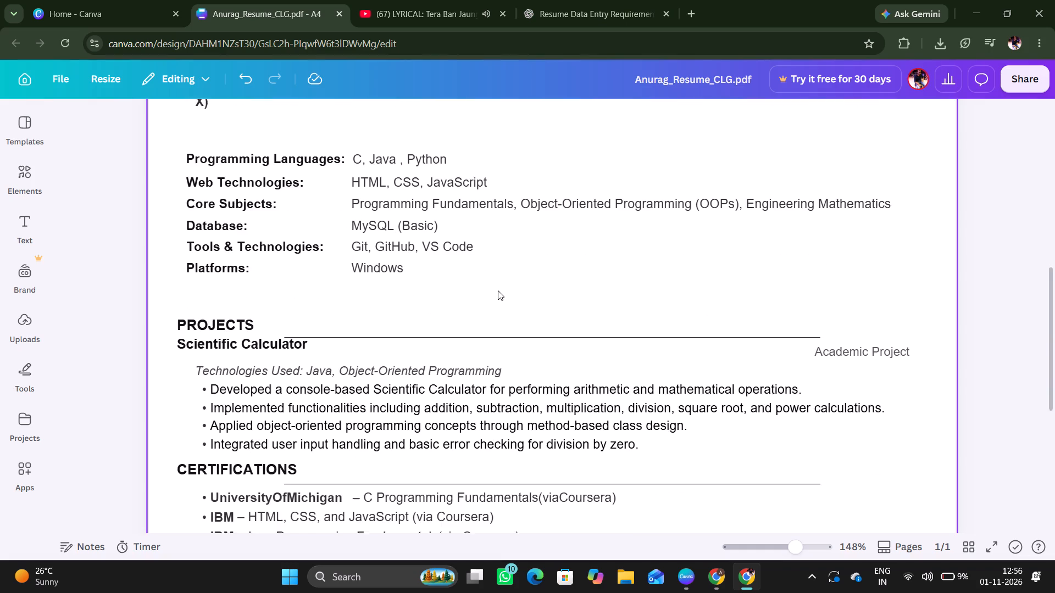
scroll(498, 290, down, 2)
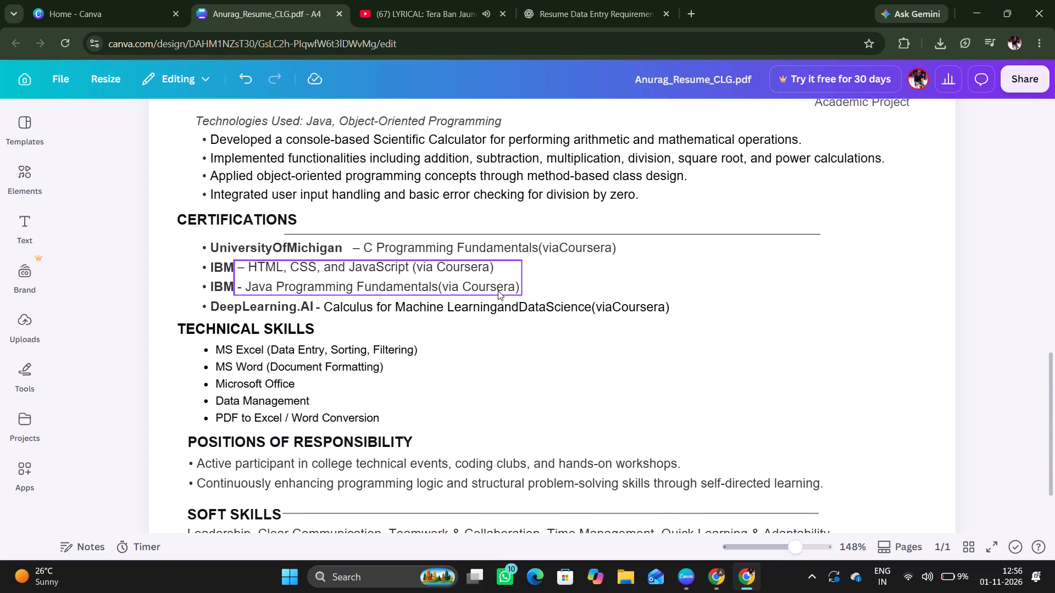
scroll(498, 290, down, 1)
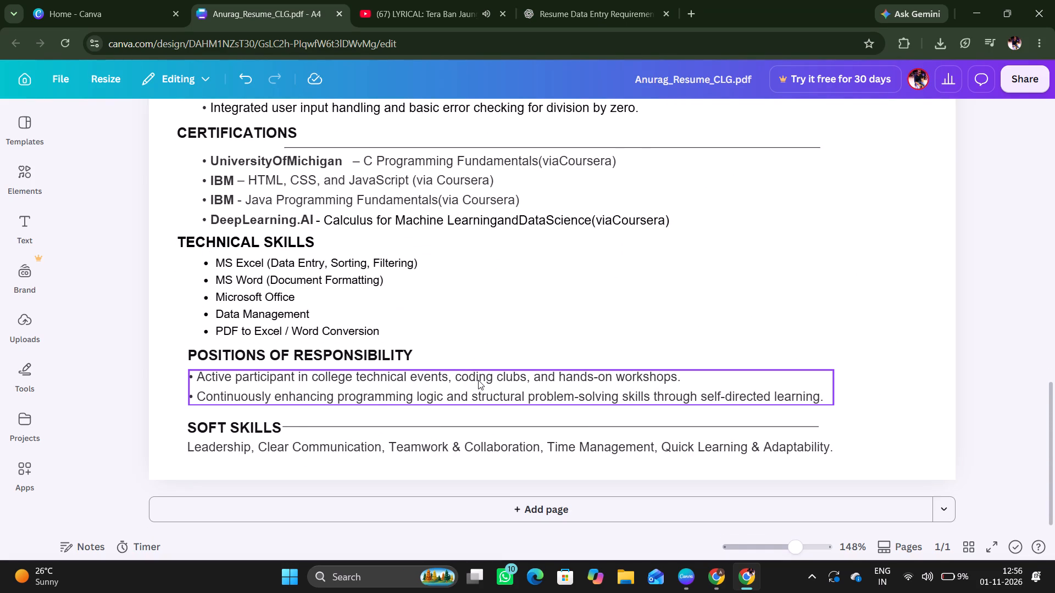
scroll(478, 380, up, 1)
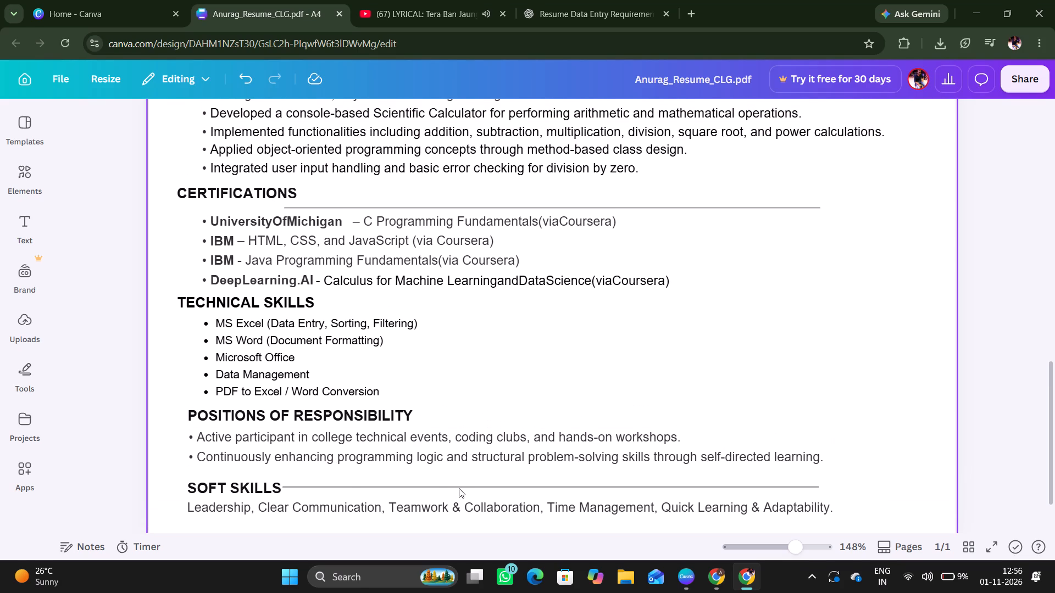
click(460, 488)
drag(460, 488, 459, 501)
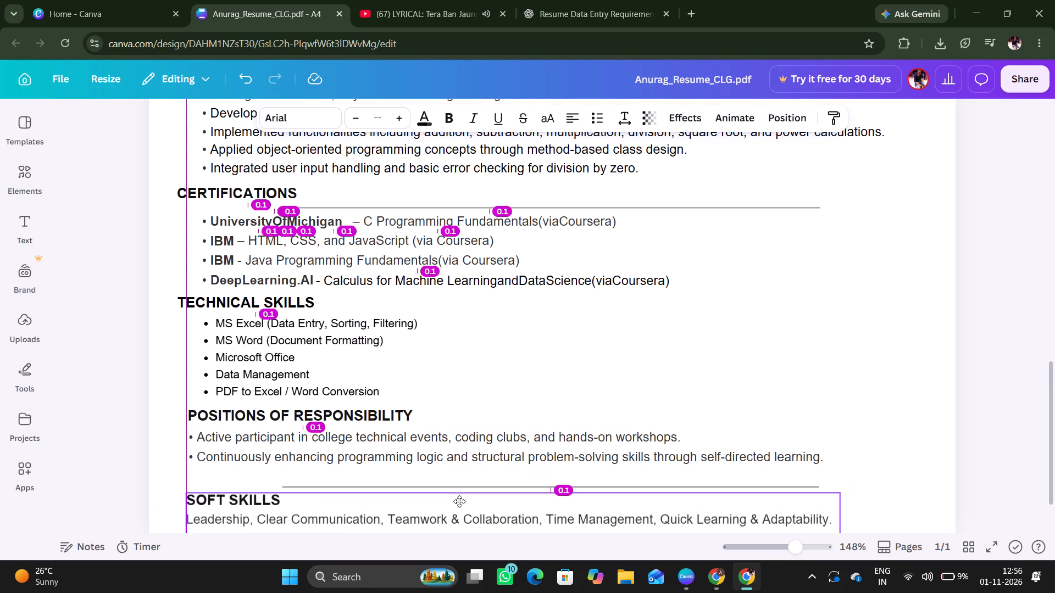
drag(459, 501, 459, 502)
Delete the divider line between POSITIONS OF RESPONSIBILITY and SOFT SKILLS.
click(460, 489)
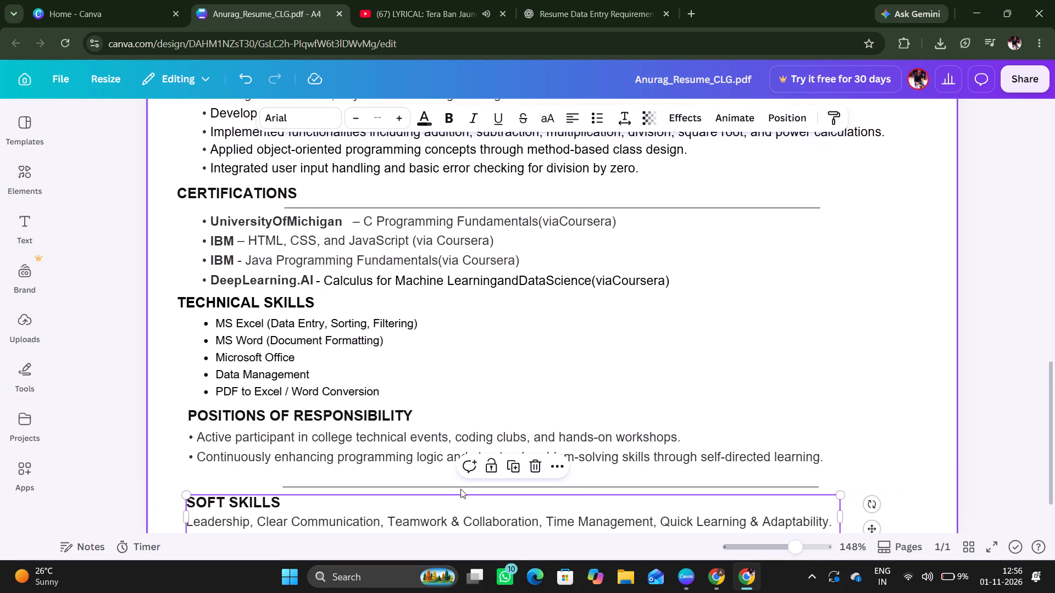
click(460, 488)
click(460, 488)
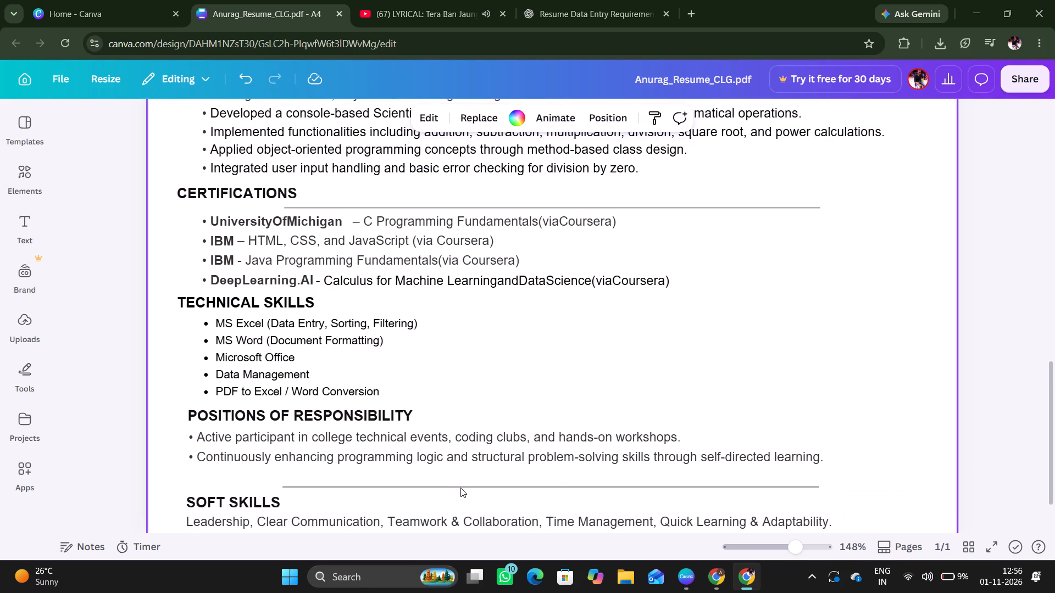
click(463, 486)
click(463, 486)
click(463, 486)
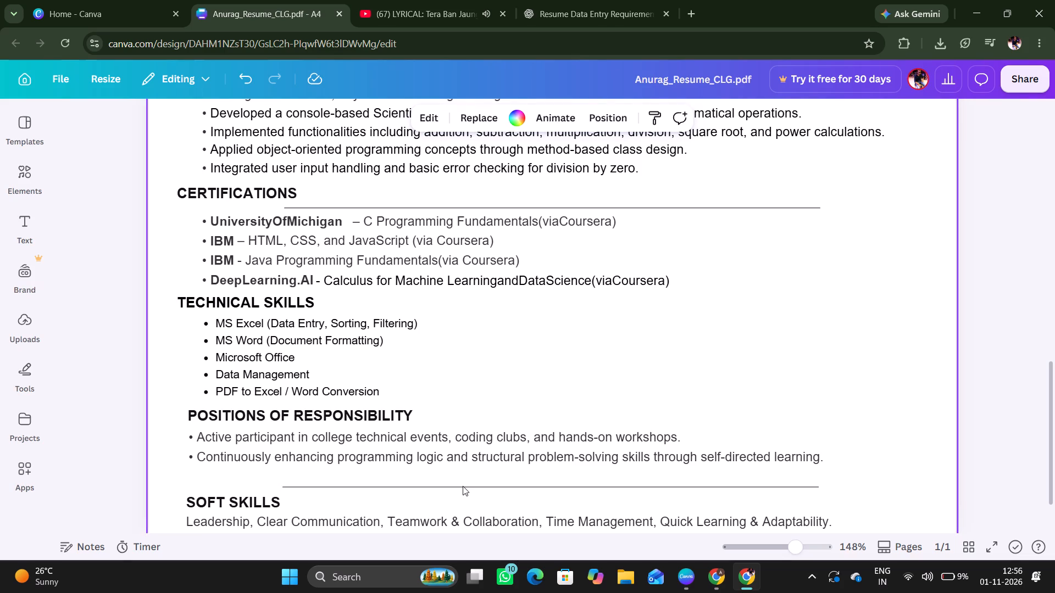
click(463, 486)
click(493, 486)
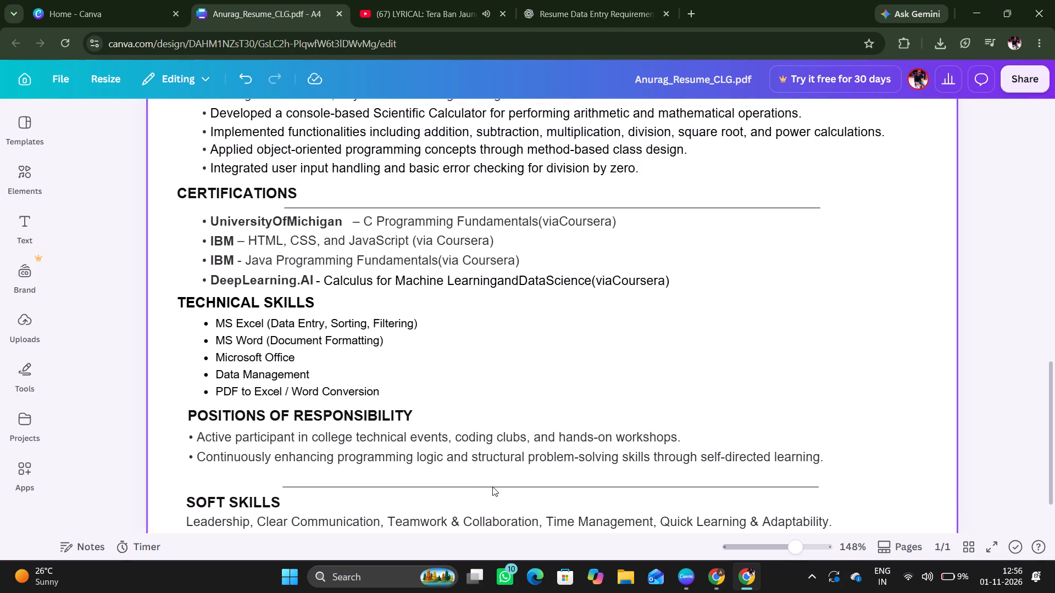
click(480, 486)
click(576, 462)
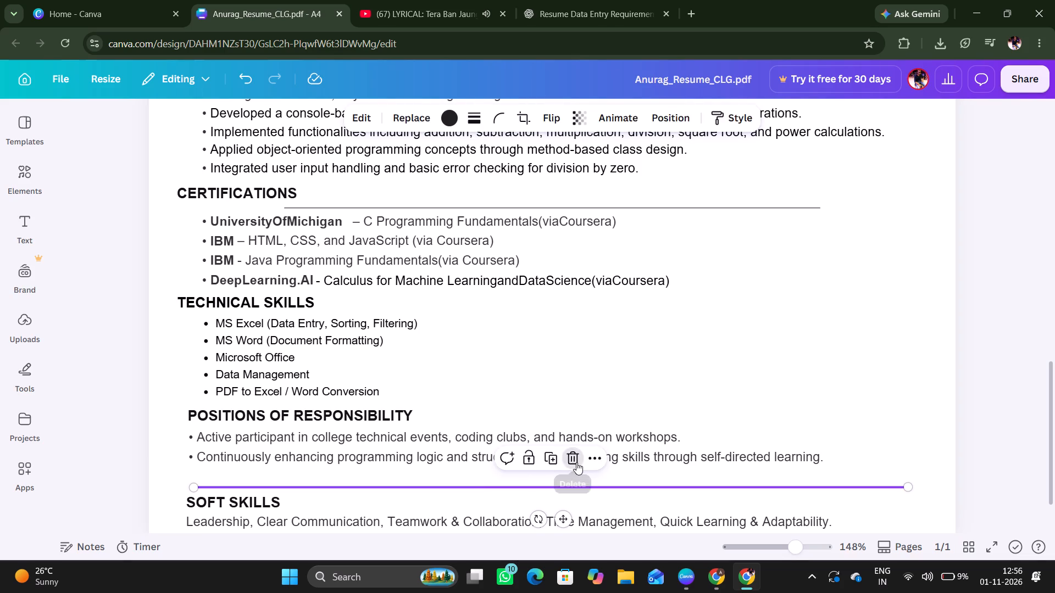
Move the SOFT SKILLS block slightly up and align its left edge with the POSITIONS OF RESPONSIBILITY heading.
drag(525, 510, 525, 499)
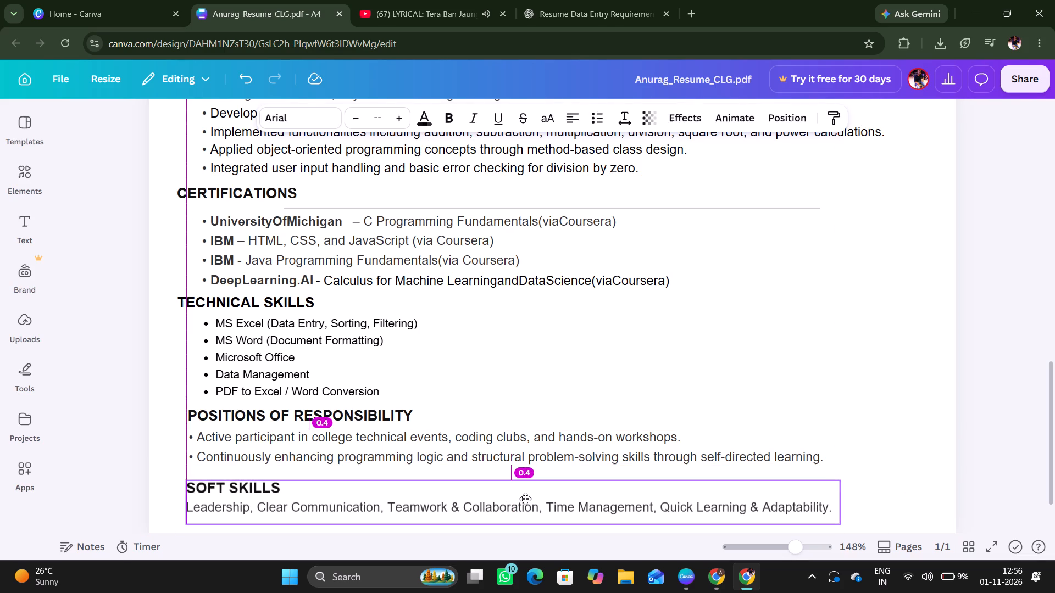
drag(525, 499, 525, 500)
click(525, 500)
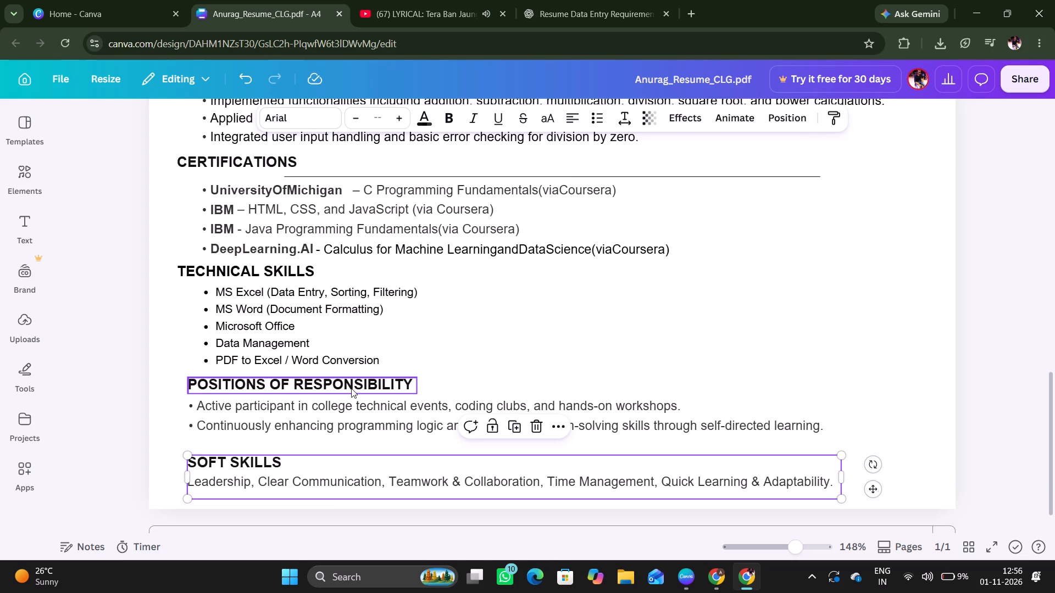
Shift the TECHNICAL SKILLS heading right, roughly in line with the POSITIONS OF RESPONSIBILITY heading.
drag(256, 276, 262, 277)
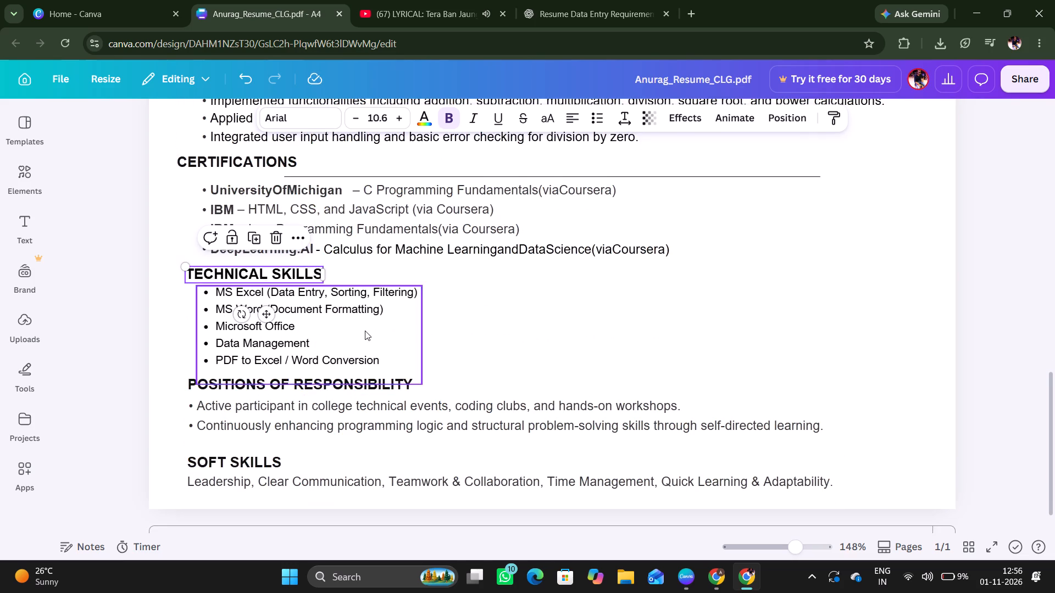
Nudge the SOFT SKILLS block slightly down near the bottom of the page.
scroll(365, 331, down, 1)
click(371, 455)
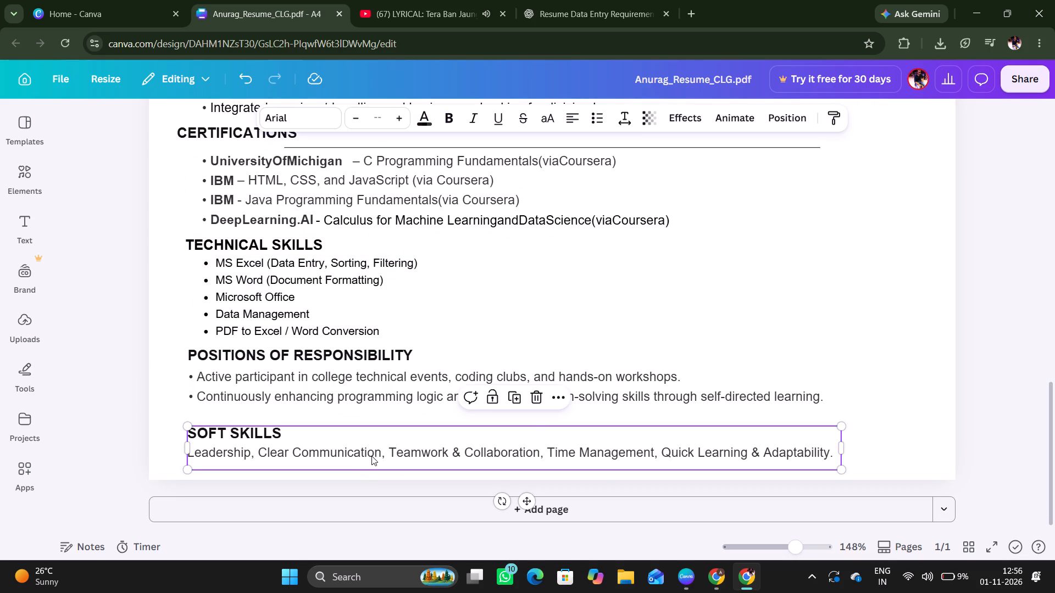
Move the POSITIONS OF RESPONSIBILITY bullets and heading down, leaving space below the technical skills list.
drag(360, 399, 362, 407)
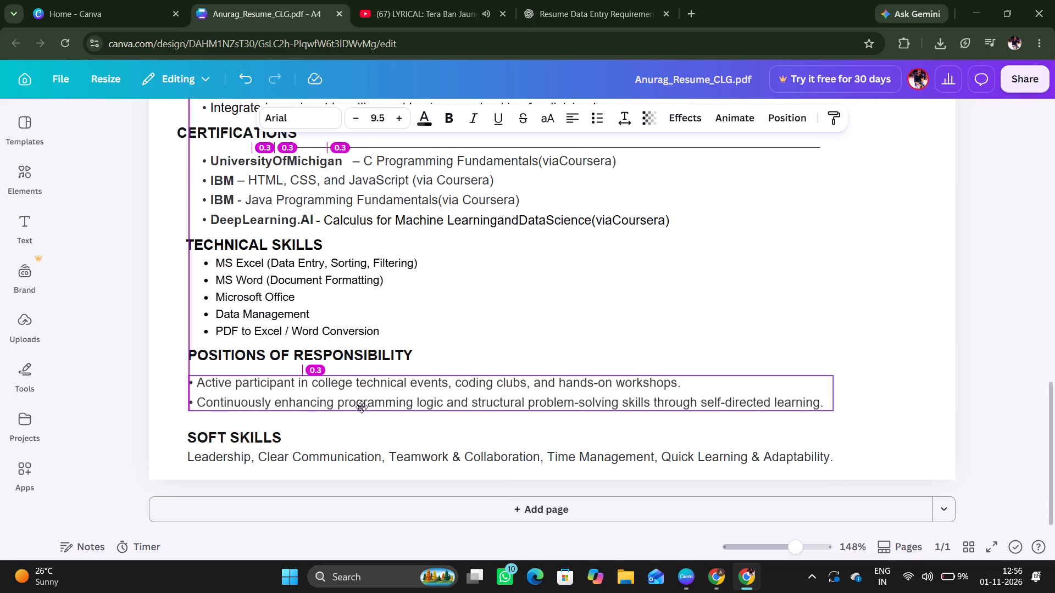
drag(362, 407, 360, 405)
drag(360, 405, 360, 412)
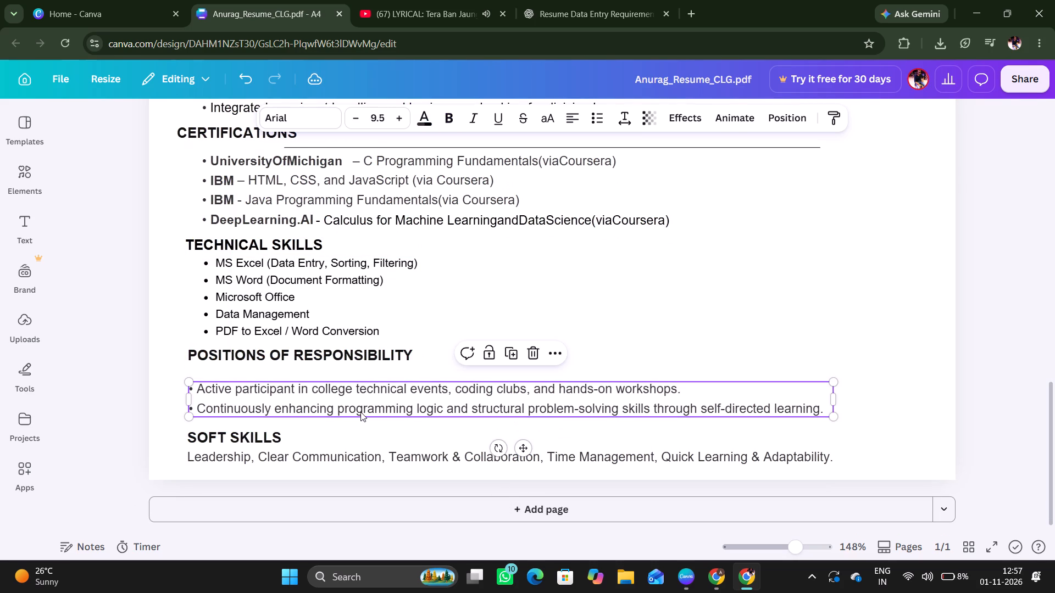
drag(356, 362, 357, 371)
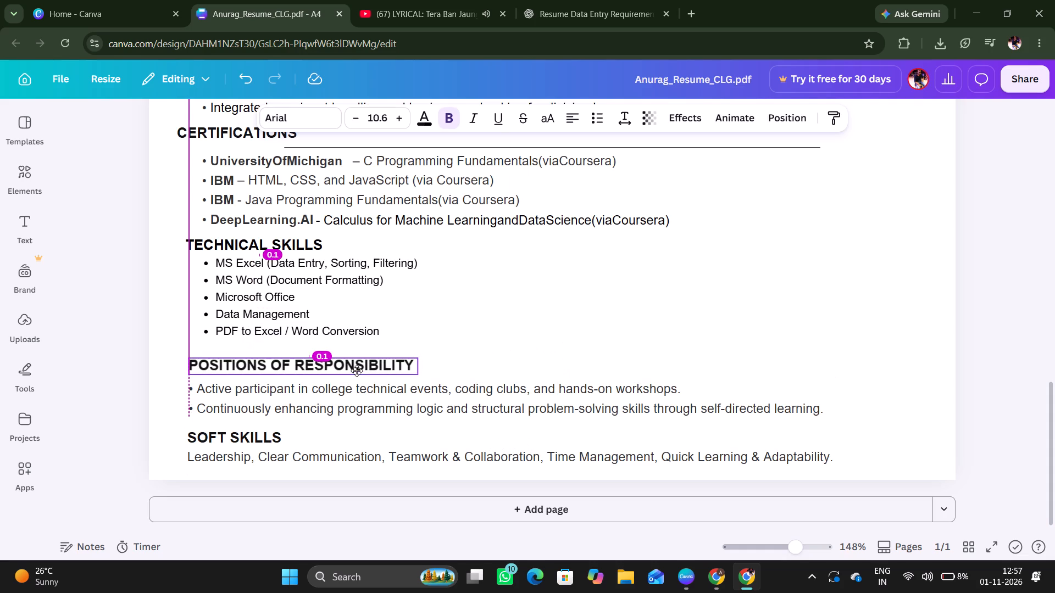
drag(357, 371, 356, 368)
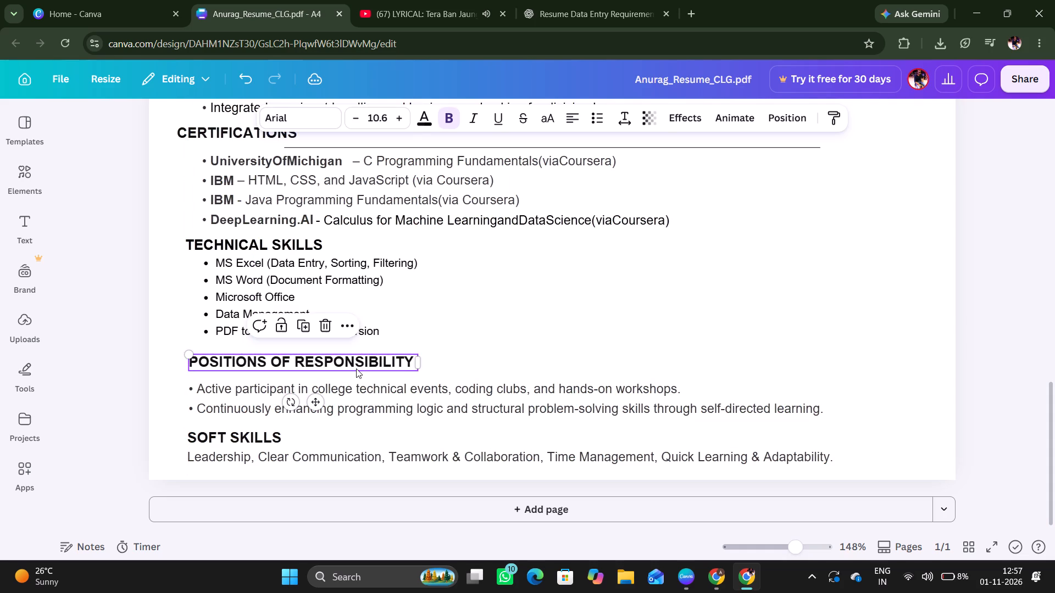
Shift the technical skills bullet list and its TECHNICAL SKILLS heading slightly right and down, keeping the bullets indented beneath the heading.
drag(354, 304, 358, 309)
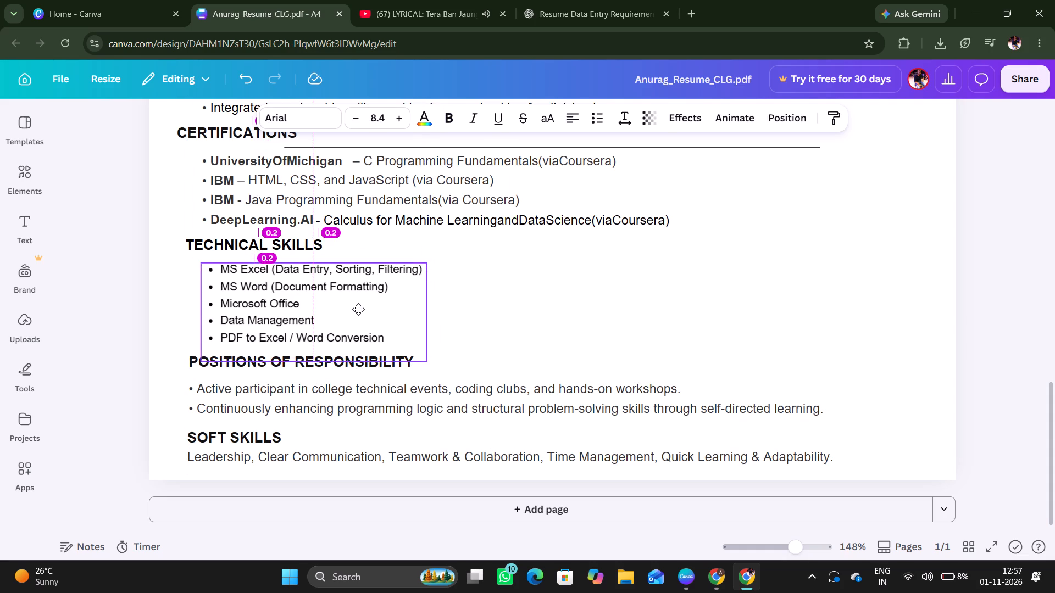
drag(358, 309, 363, 307)
drag(299, 245, 310, 251)
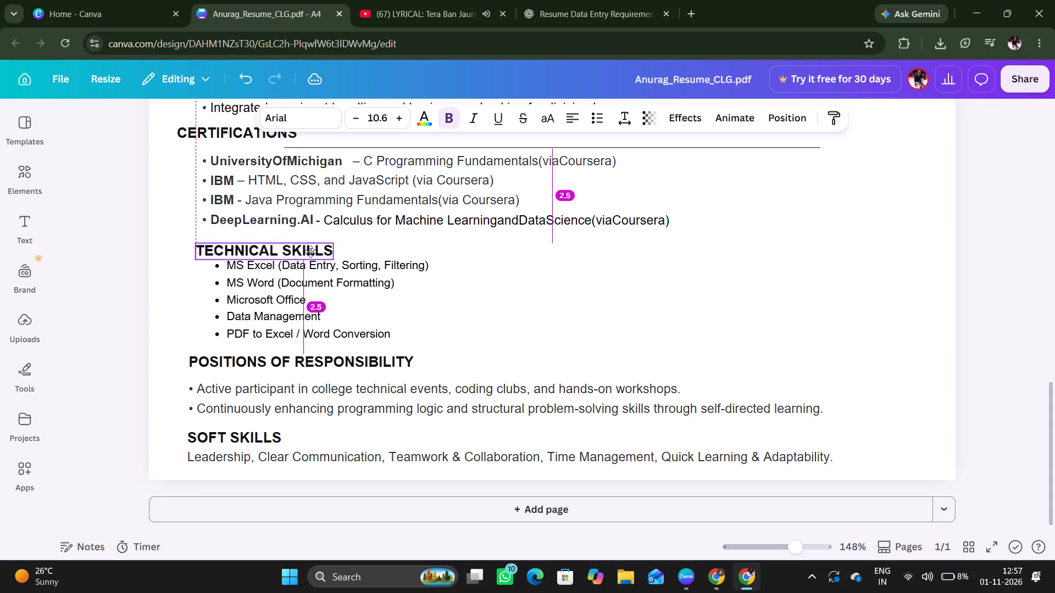
drag(310, 251, 306, 244)
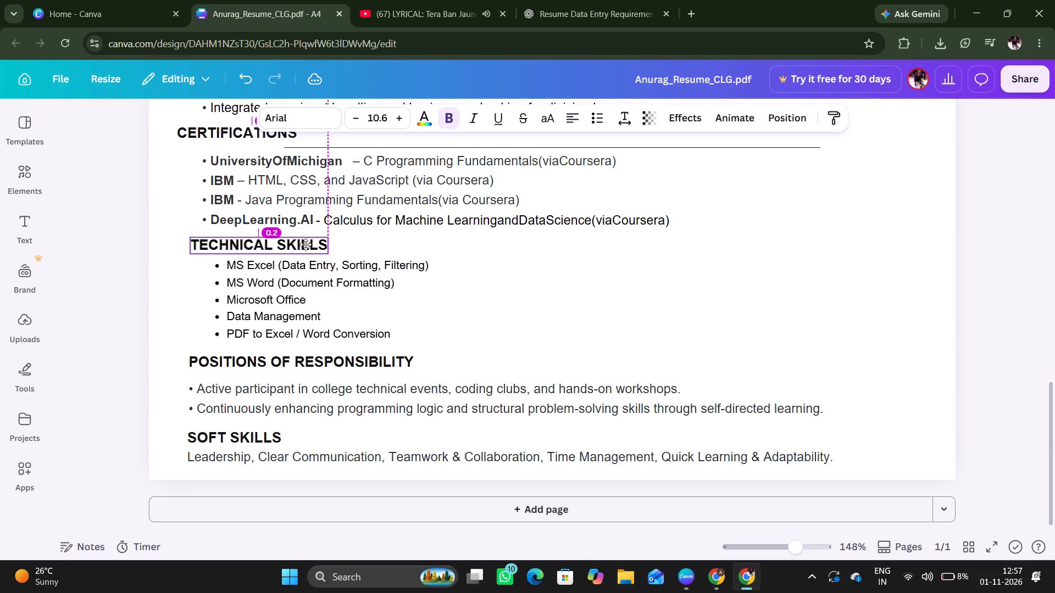
drag(306, 244, 308, 245)
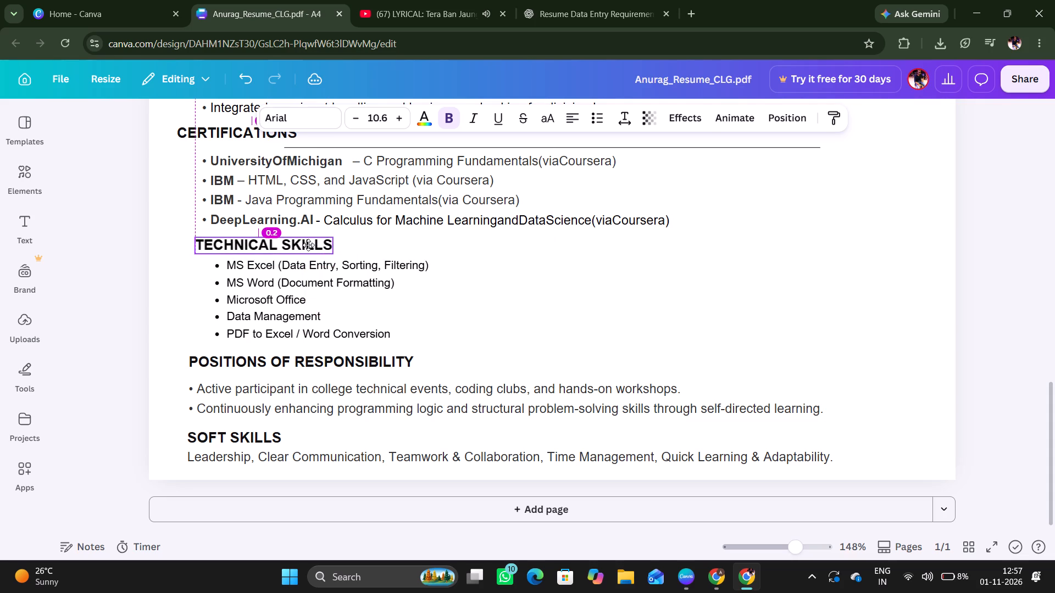
drag(308, 245, 306, 246)
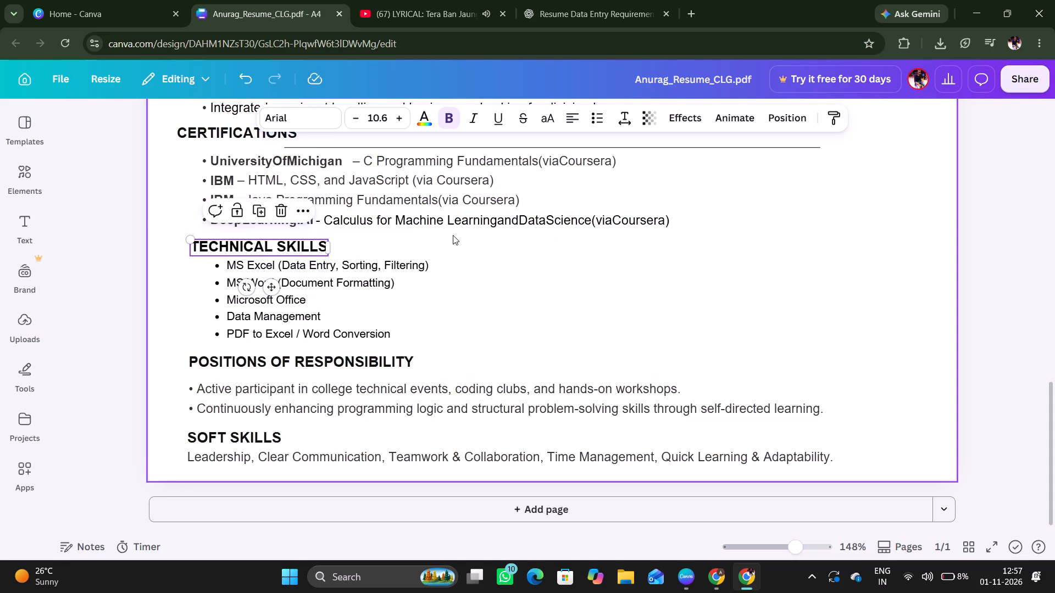
Move the CERTIFICATIONS heading right to align its left edge with the TECHNICAL SKILLS heading.
click(453, 235)
scroll(453, 235, up, 2)
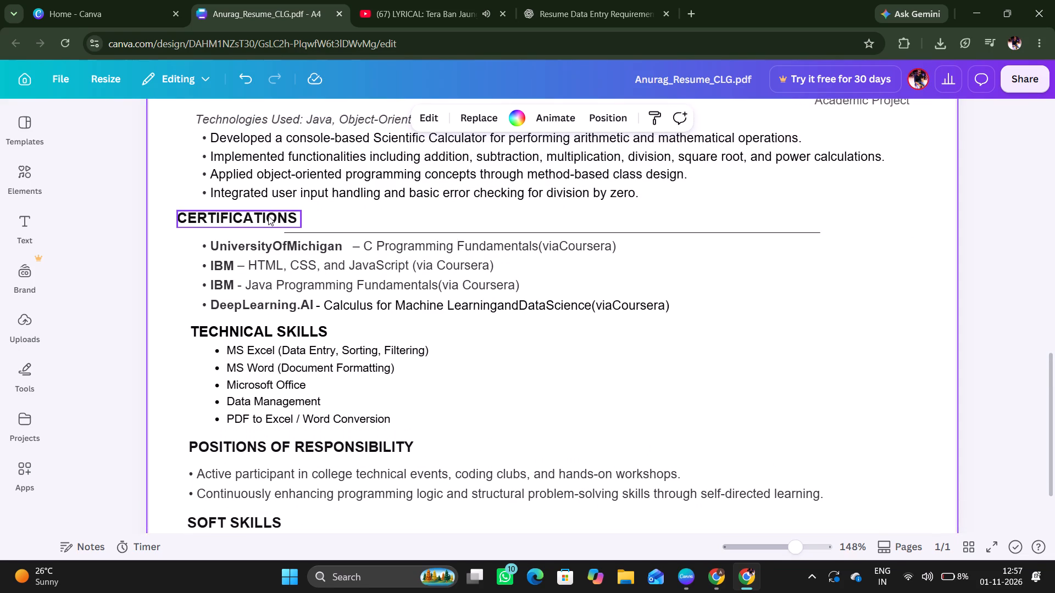
drag(268, 216, 281, 215)
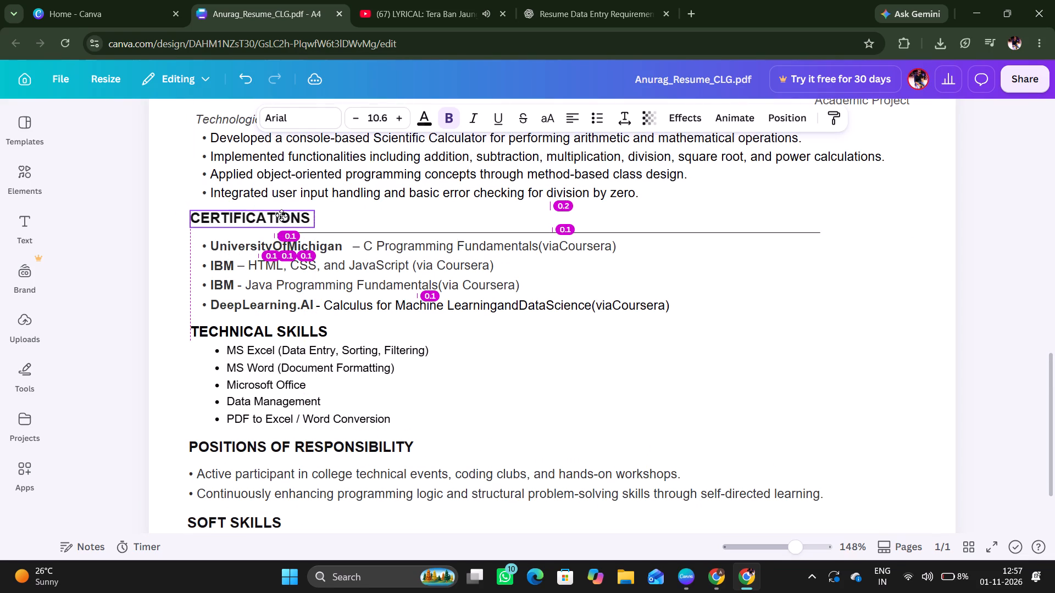
drag(281, 215, 281, 216)
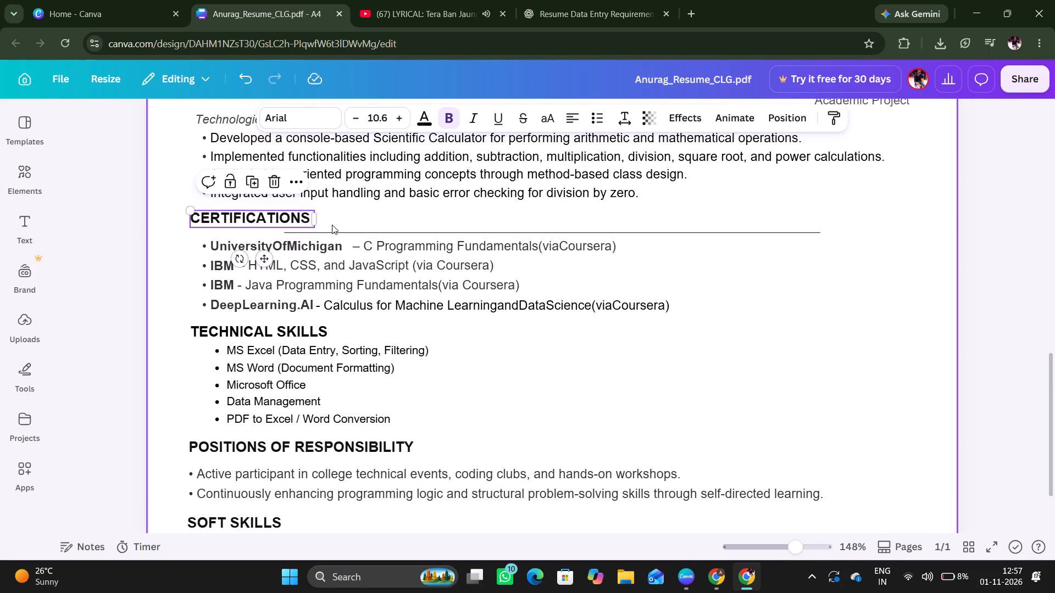
Delete the divider line under the CERTIFICATIONS heading.
click(339, 232)
click(573, 208)
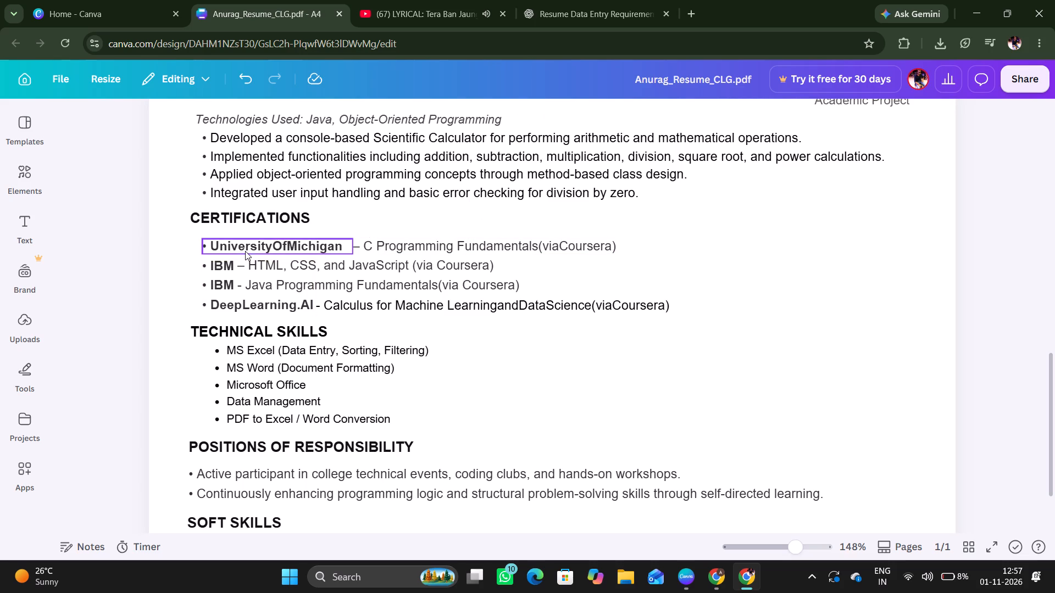
Move the CERTIFICATIONS heading slightly down, closer to its bullet list.
click(258, 218)
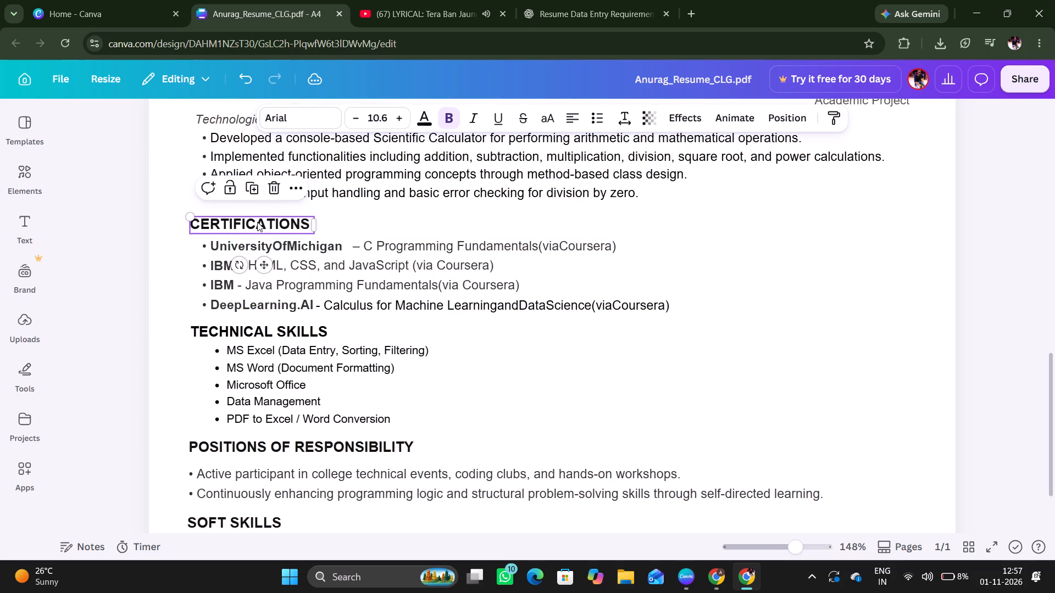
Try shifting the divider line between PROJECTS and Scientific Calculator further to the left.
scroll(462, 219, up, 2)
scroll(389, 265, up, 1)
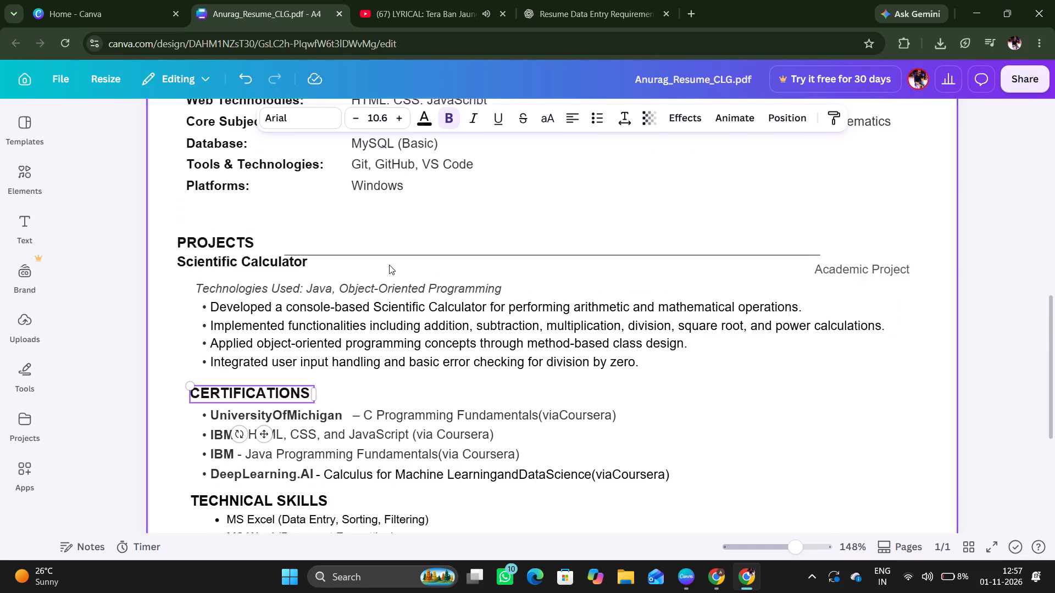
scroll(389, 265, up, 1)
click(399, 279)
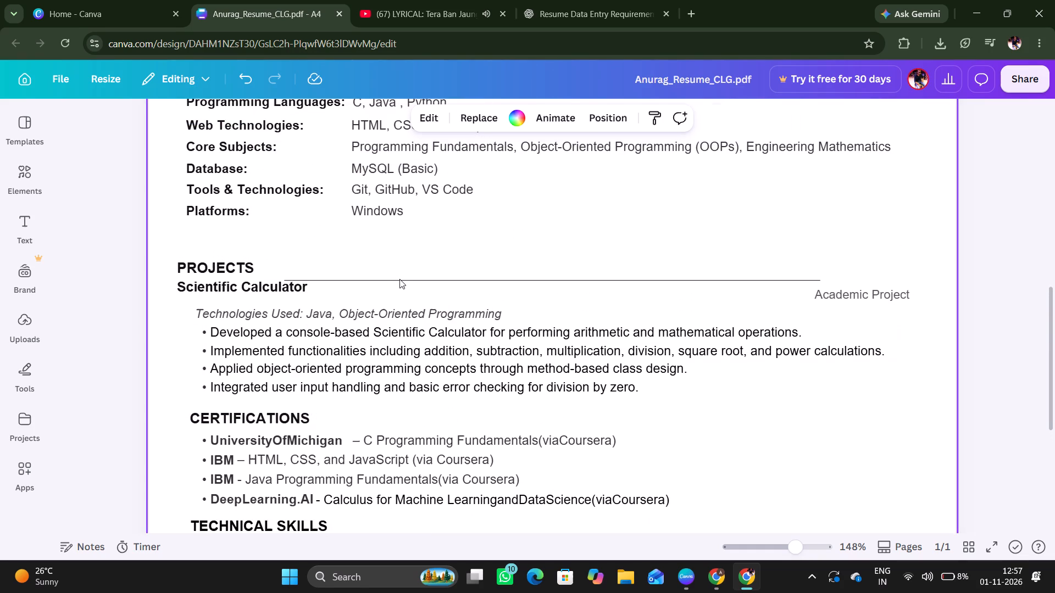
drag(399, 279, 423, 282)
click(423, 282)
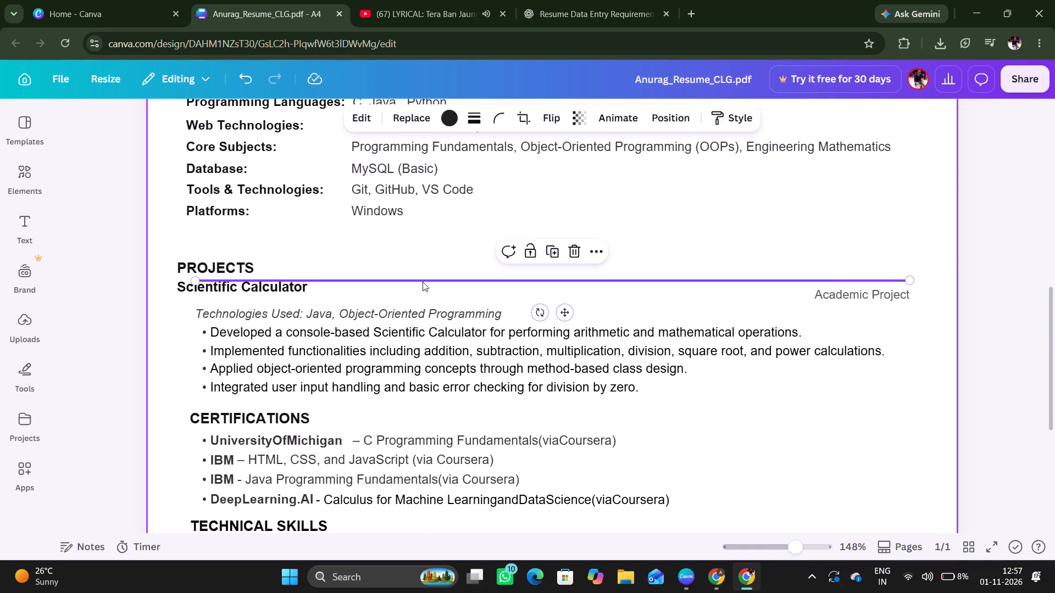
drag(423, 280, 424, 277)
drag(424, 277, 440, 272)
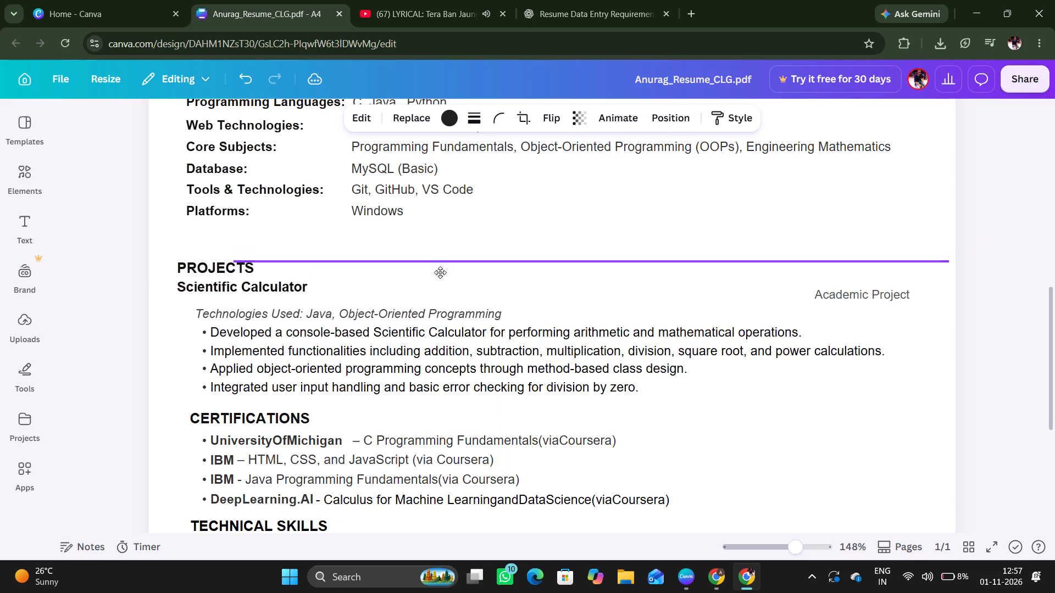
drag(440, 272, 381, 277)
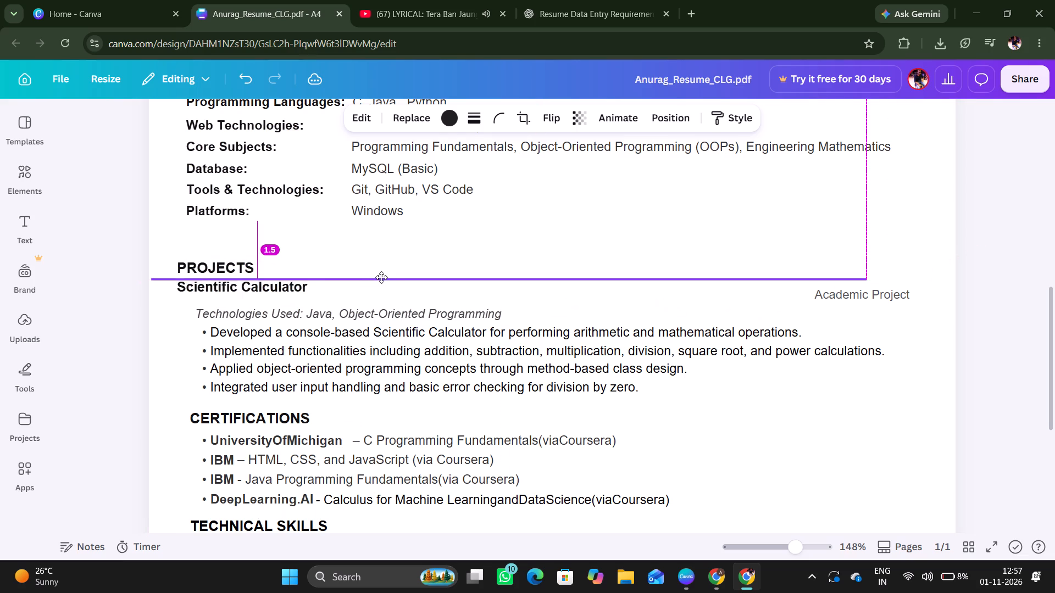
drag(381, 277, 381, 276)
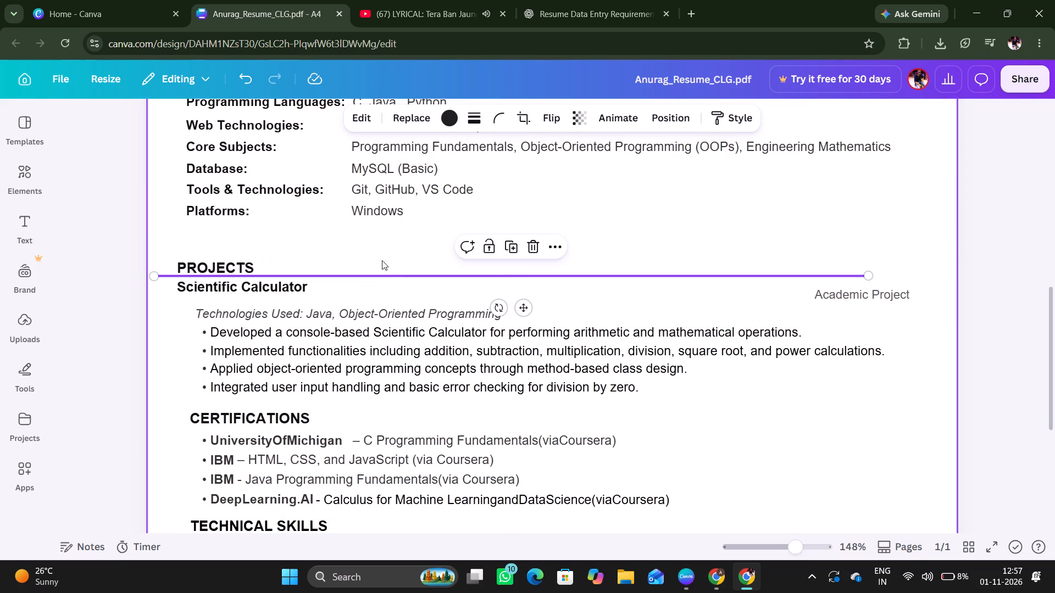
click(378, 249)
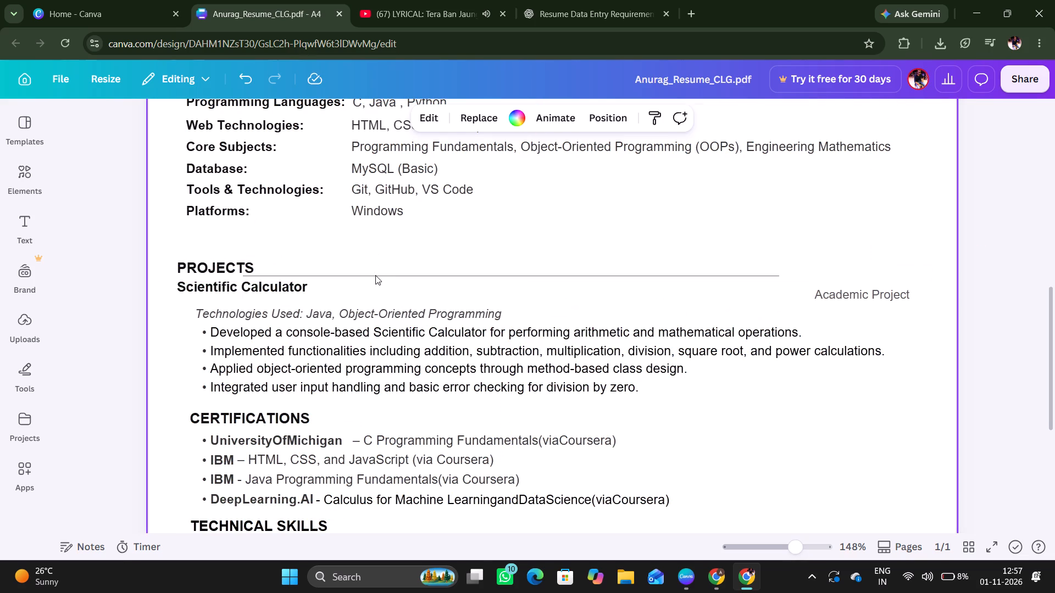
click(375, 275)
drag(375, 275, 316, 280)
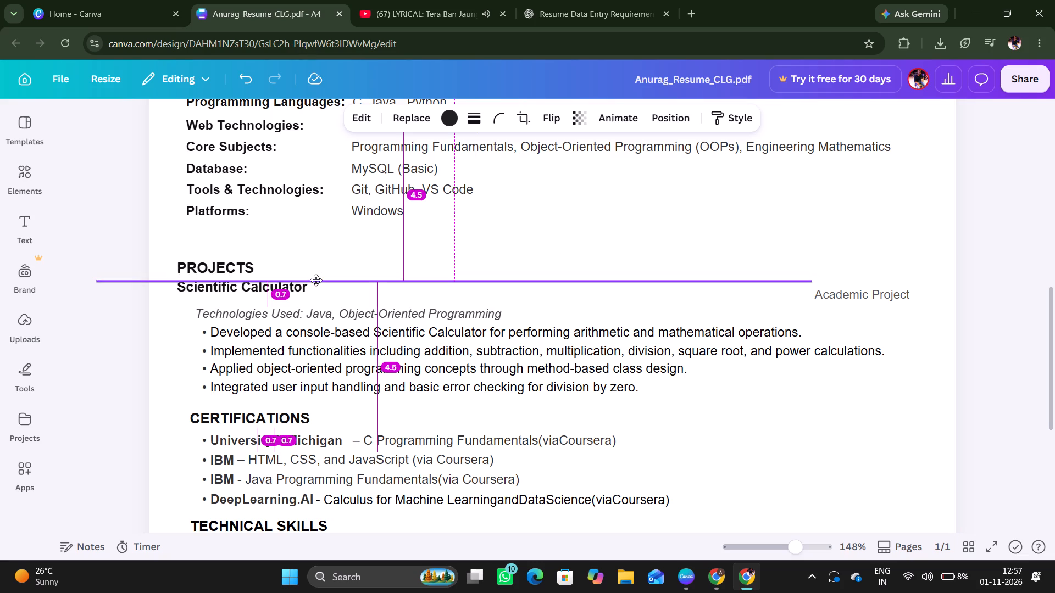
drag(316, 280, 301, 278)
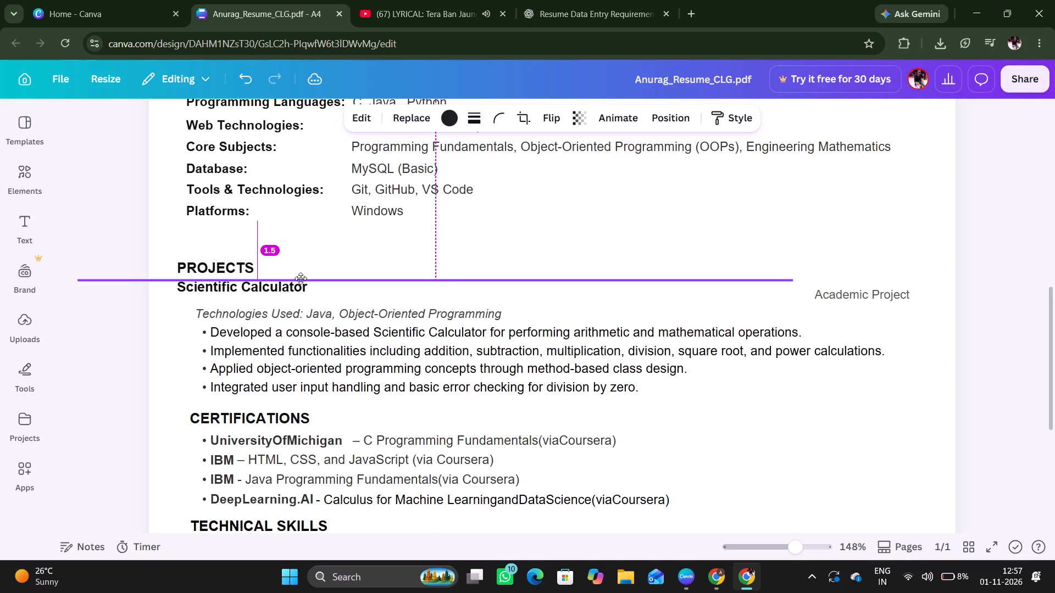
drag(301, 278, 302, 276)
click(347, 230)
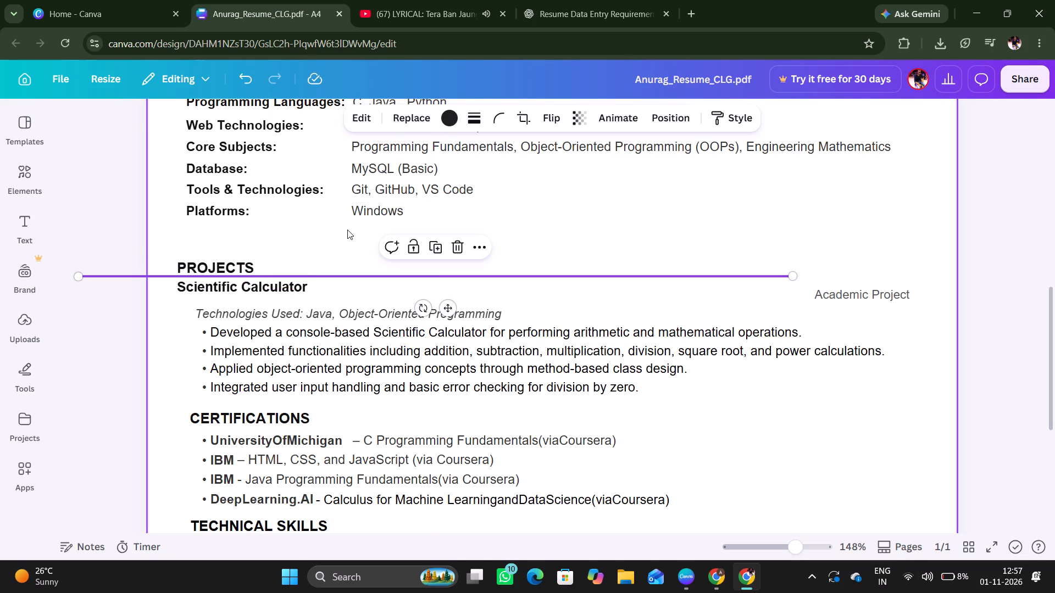
Move the PROJECTS divider line back to the right and up level with the heading, starting just after the heading text.
drag(347, 276, 475, 280)
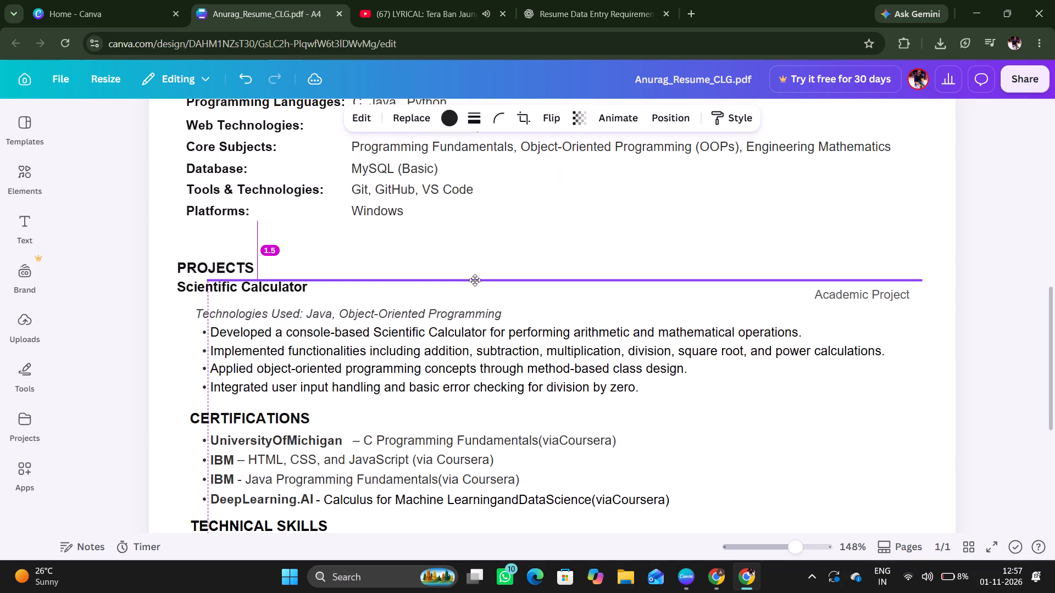
drag(475, 280, 474, 277)
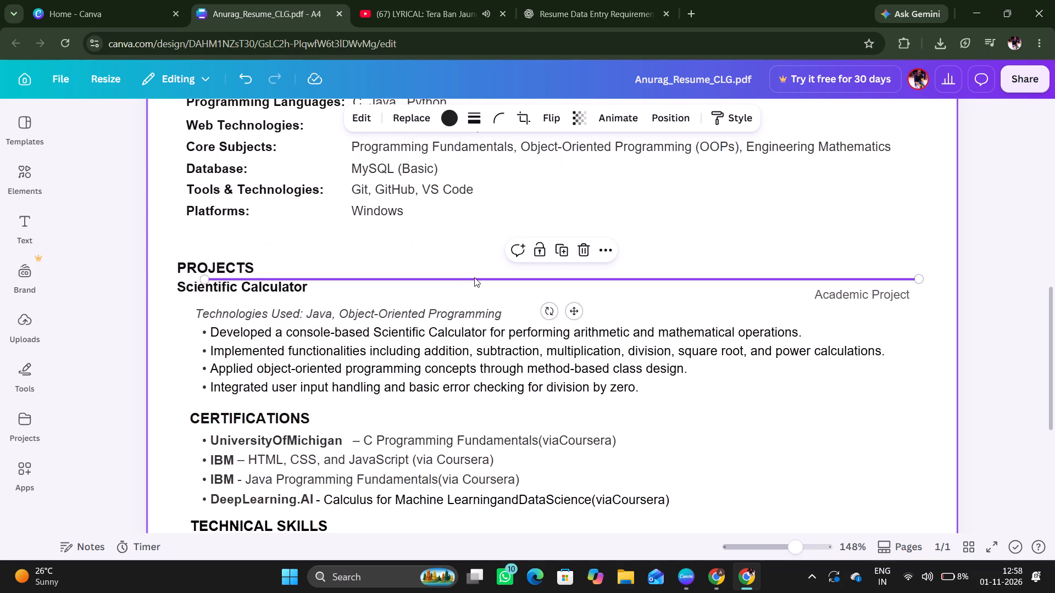
click(478, 236)
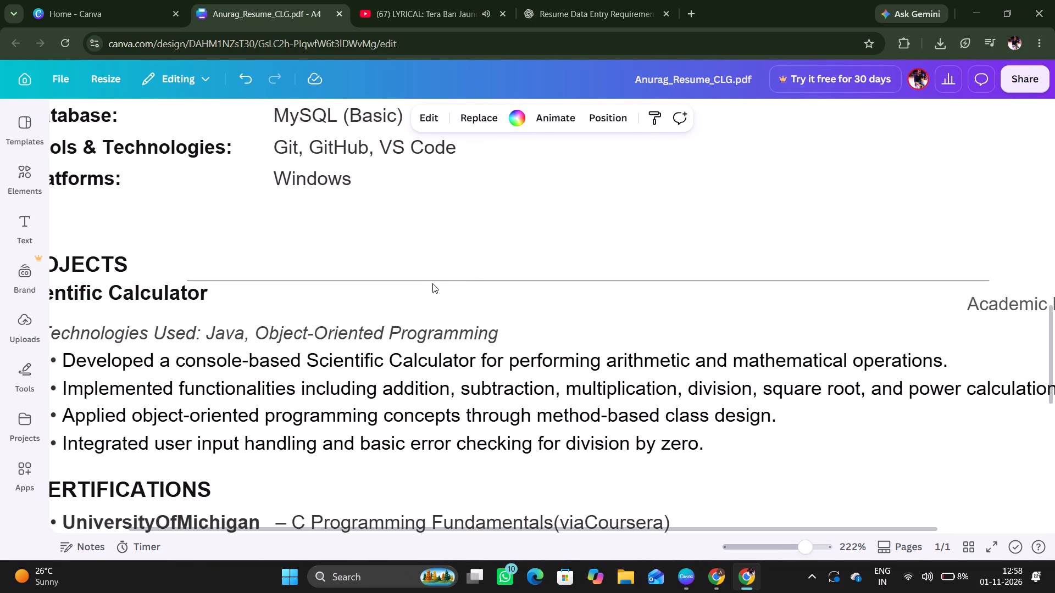
drag(437, 281, 437, 275)
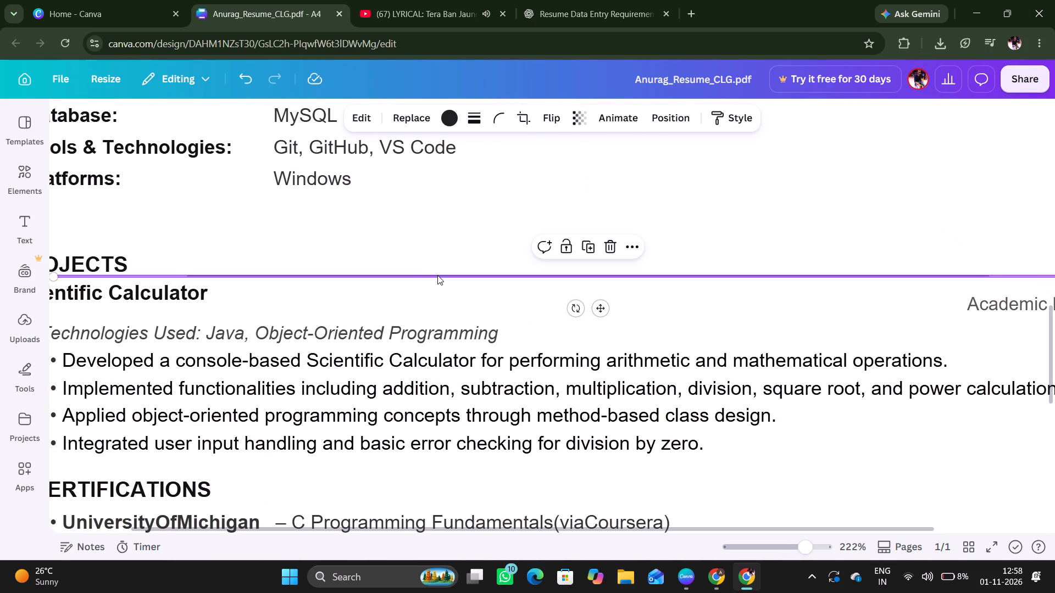
drag(437, 275, 387, 262)
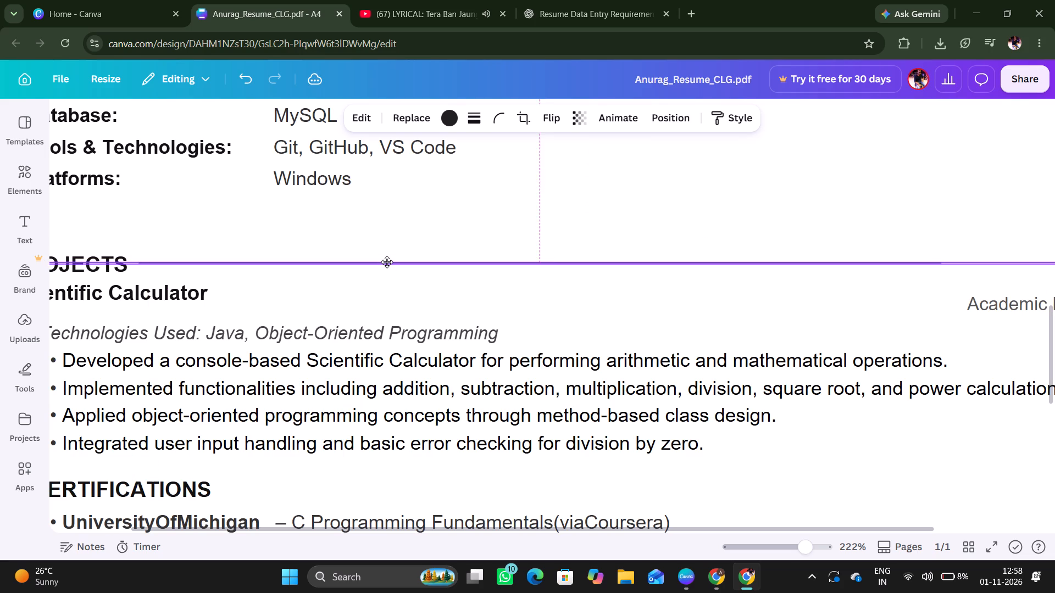
drag(387, 262, 384, 264)
click(369, 251)
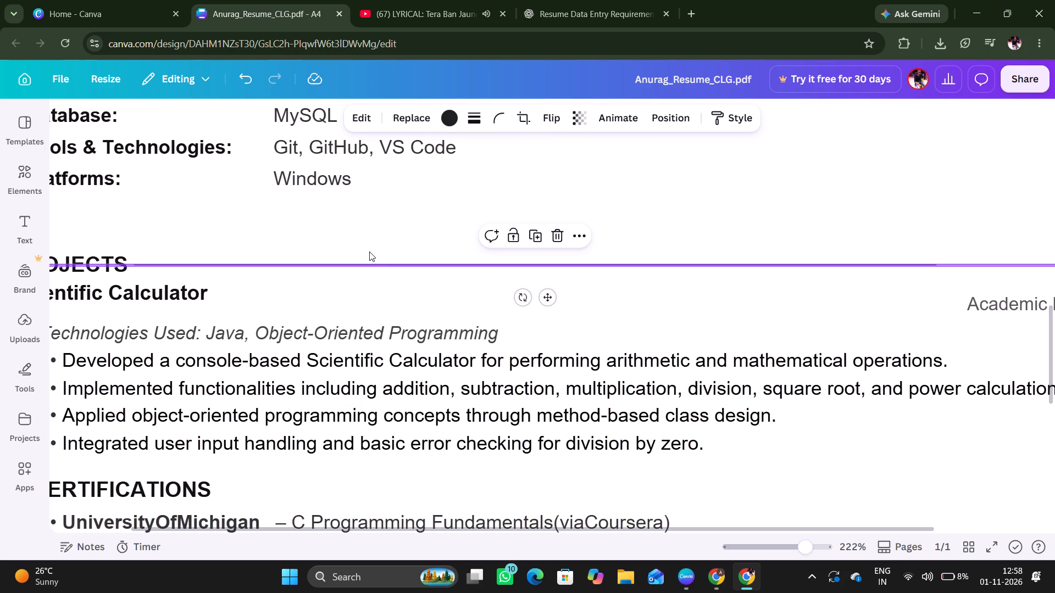
Duplicate the PROJECTS divider line and place the copy just above the Programming Languages row, shifted slightly right.
scroll(369, 251, up, 1)
scroll(369, 251, right, 1)
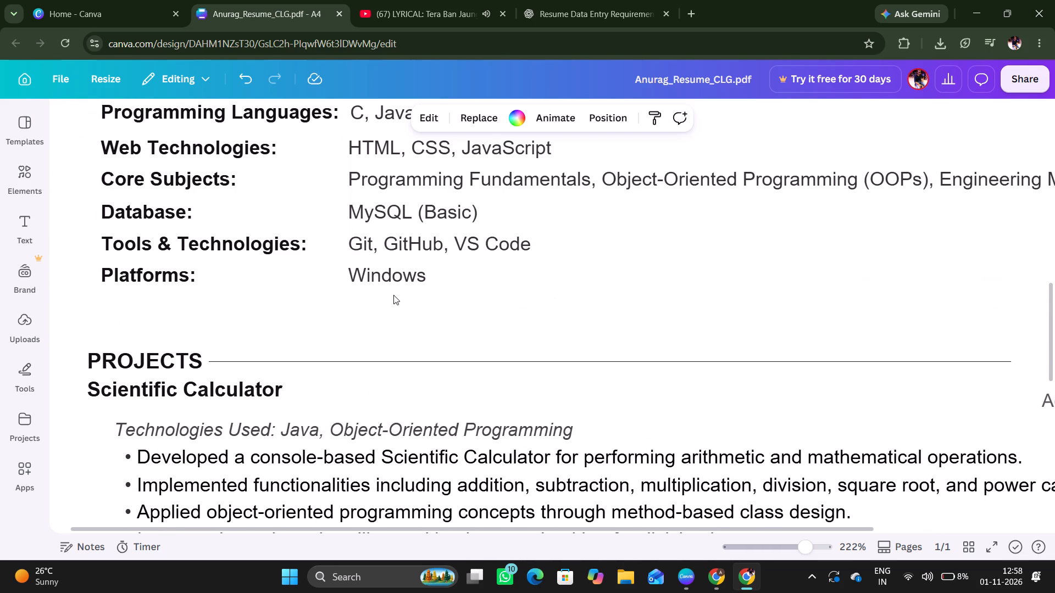
scroll(393, 295, right, 1)
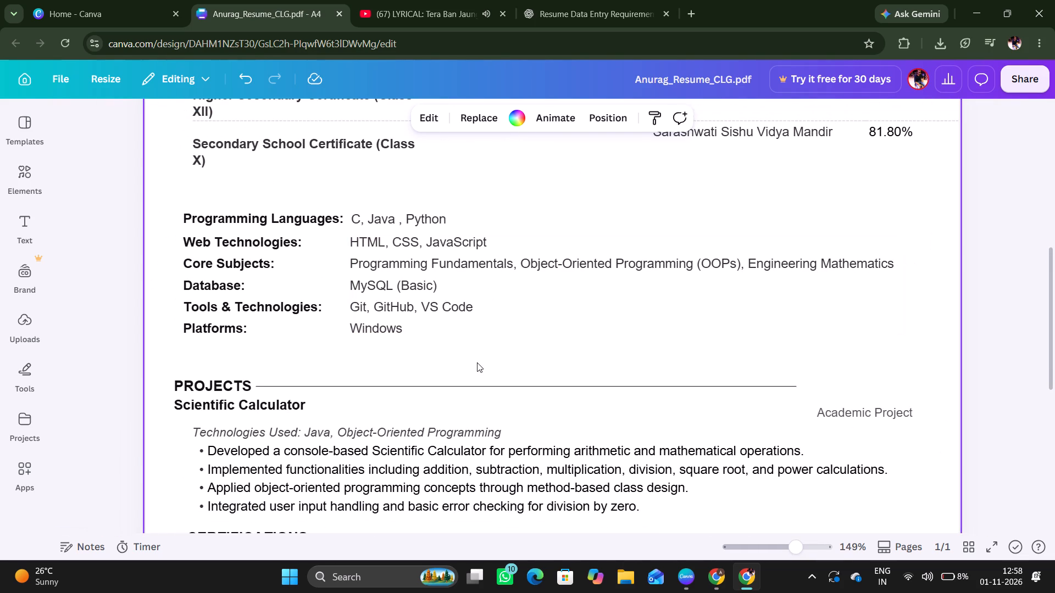
scroll(477, 362, up, 1)
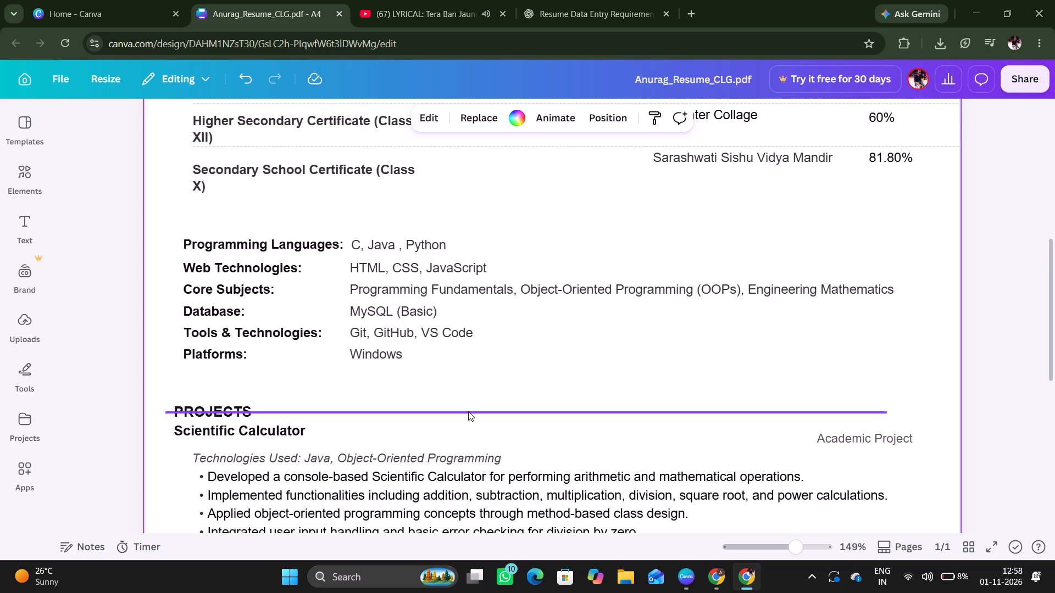
click(468, 411)
click(526, 388)
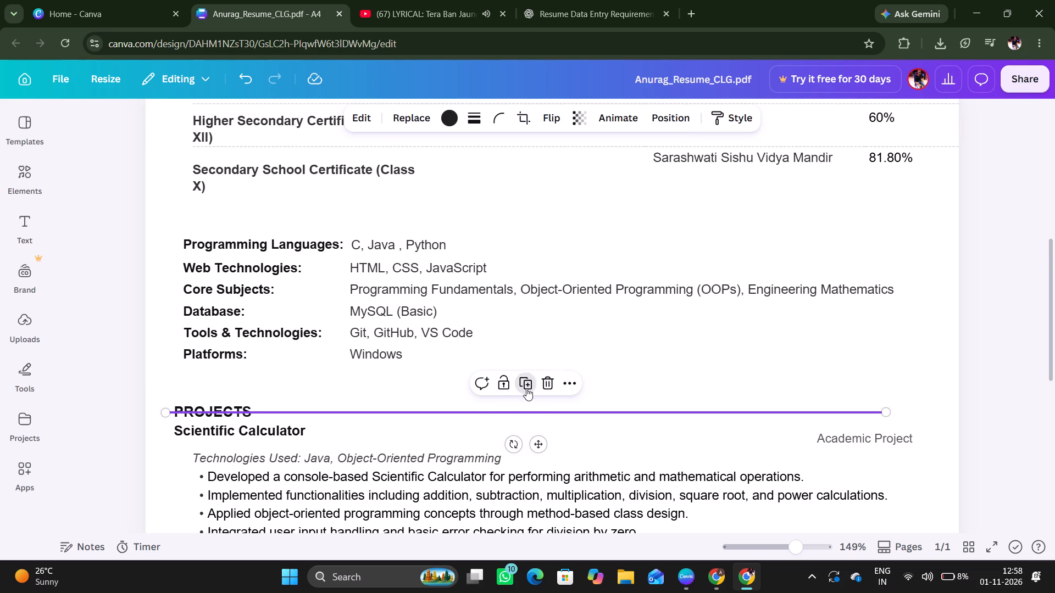
drag(554, 462, 539, 255)
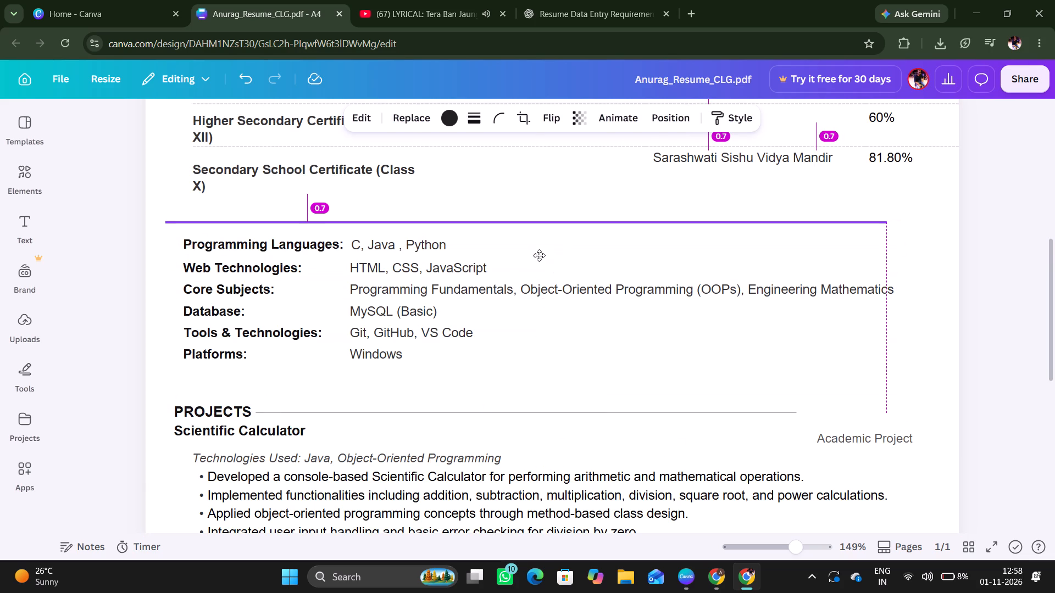
drag(539, 255, 538, 255)
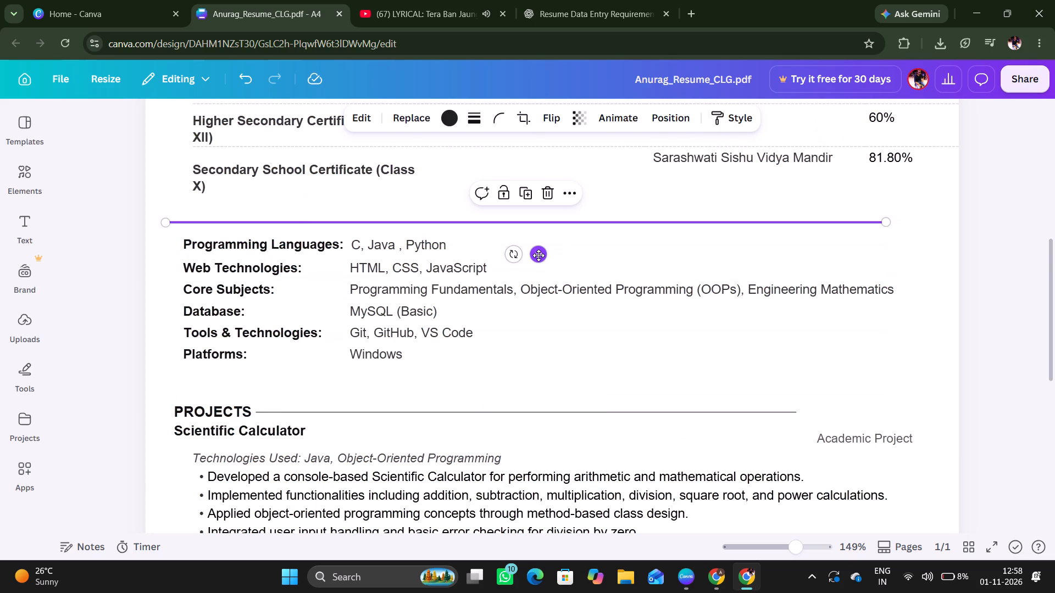
click(626, 245)
scroll(626, 245, up, 3)
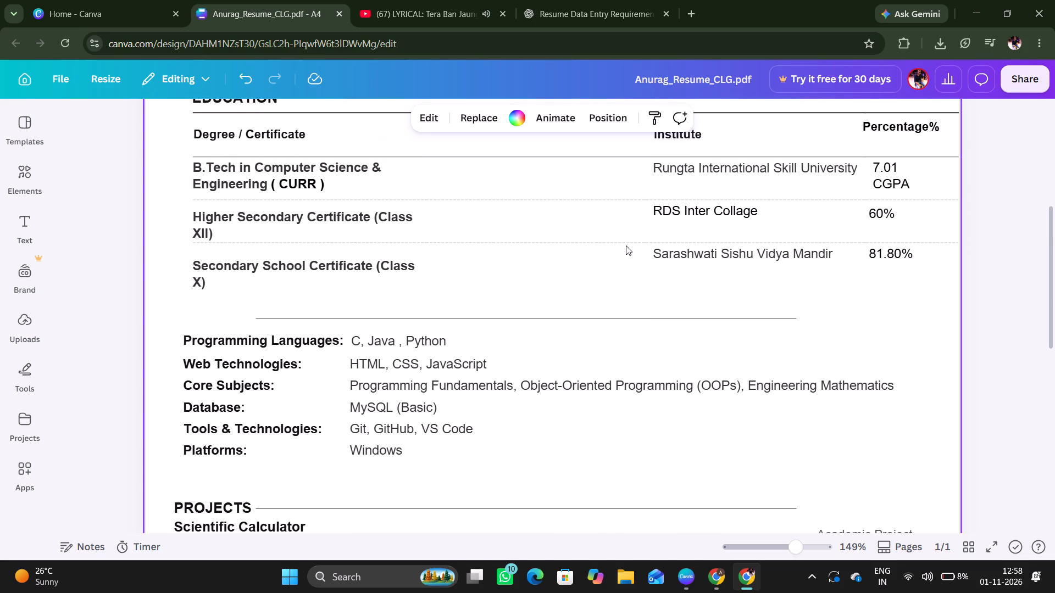
click(642, 317)
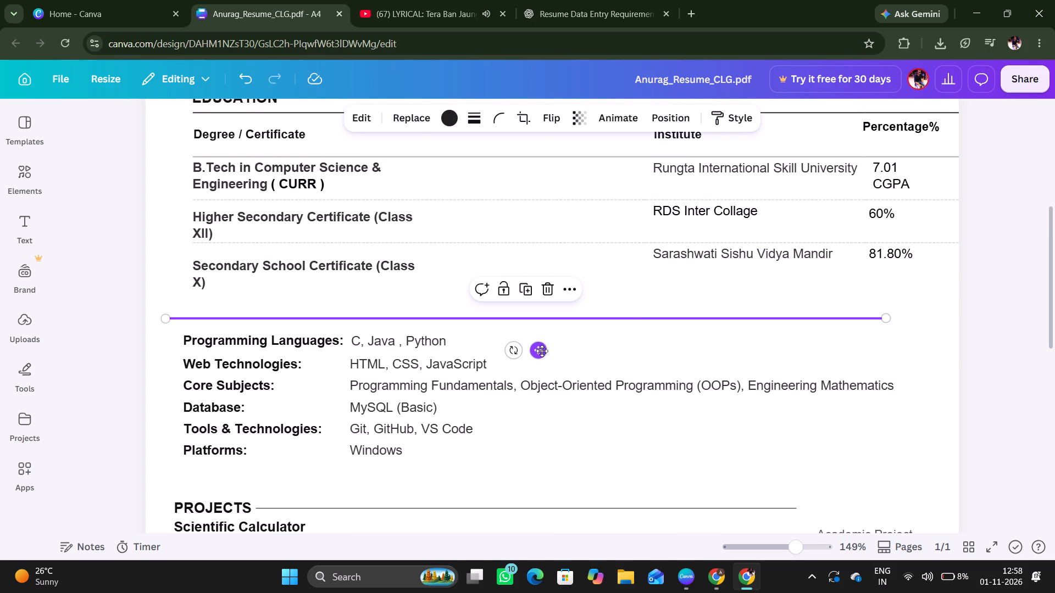
drag(542, 351, 579, 353)
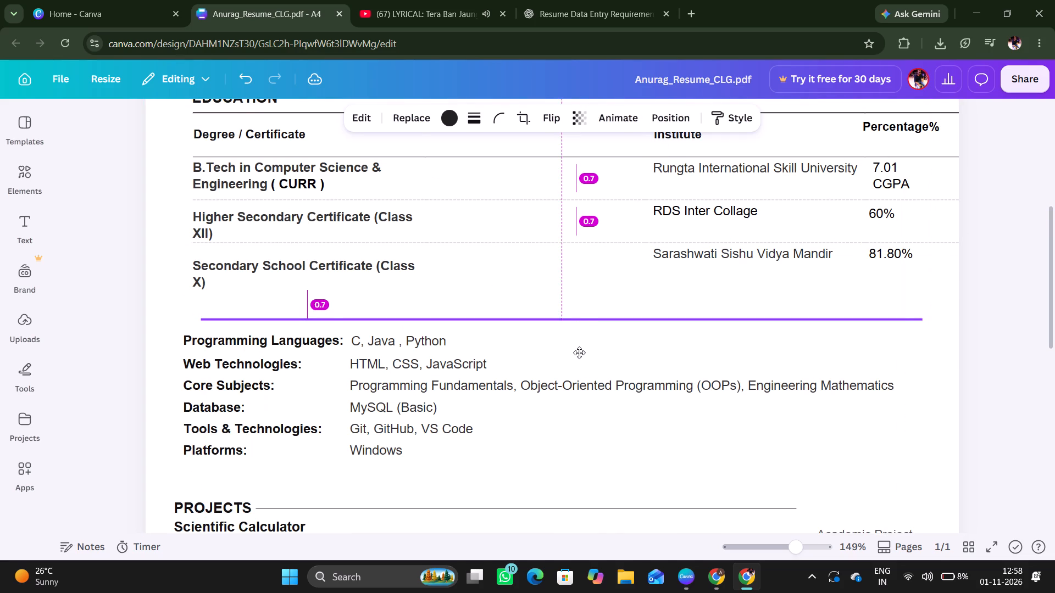
drag(579, 353, 581, 352)
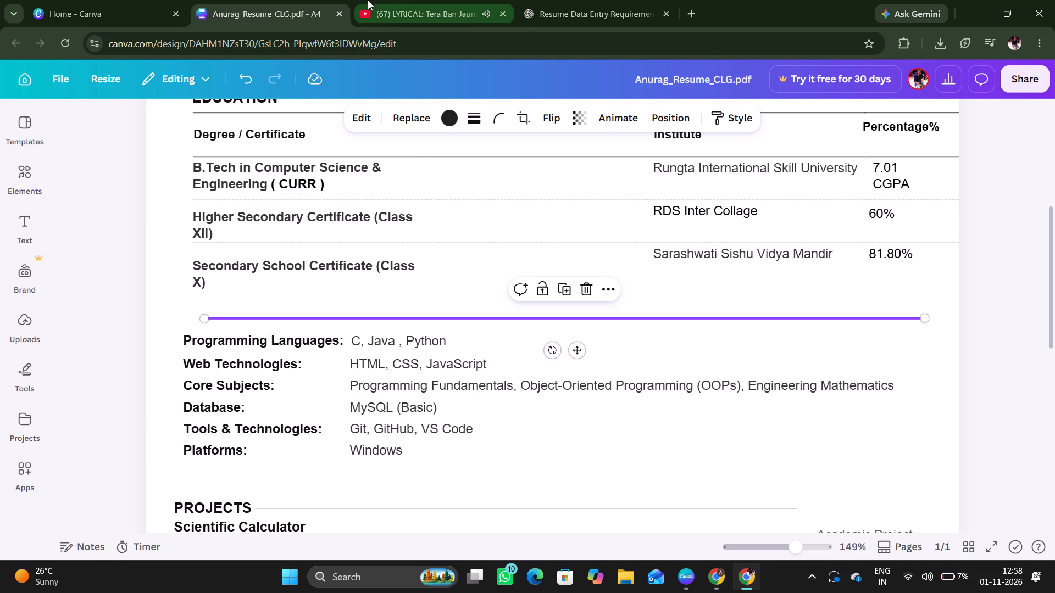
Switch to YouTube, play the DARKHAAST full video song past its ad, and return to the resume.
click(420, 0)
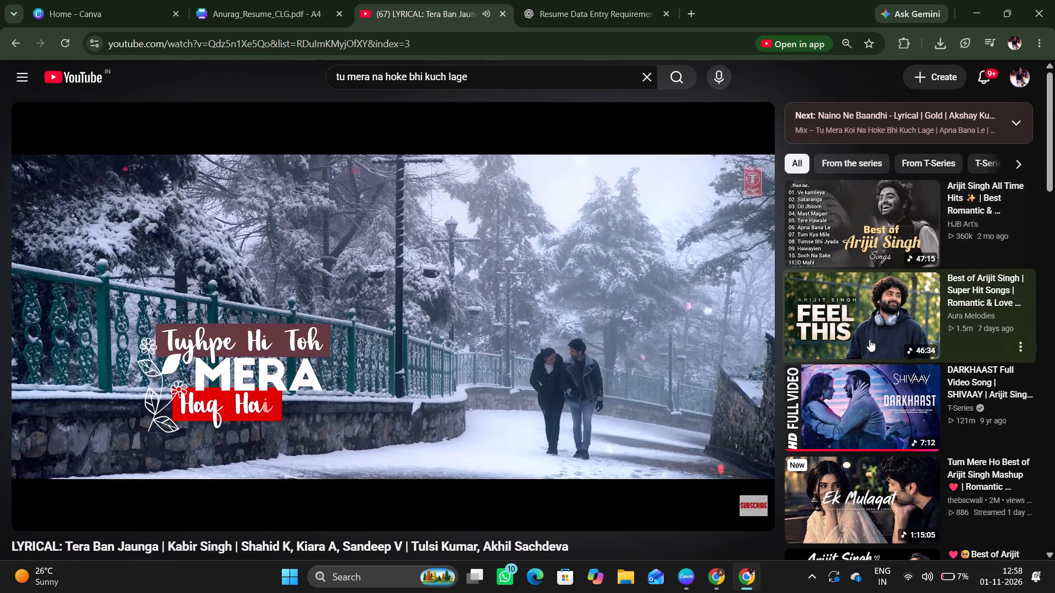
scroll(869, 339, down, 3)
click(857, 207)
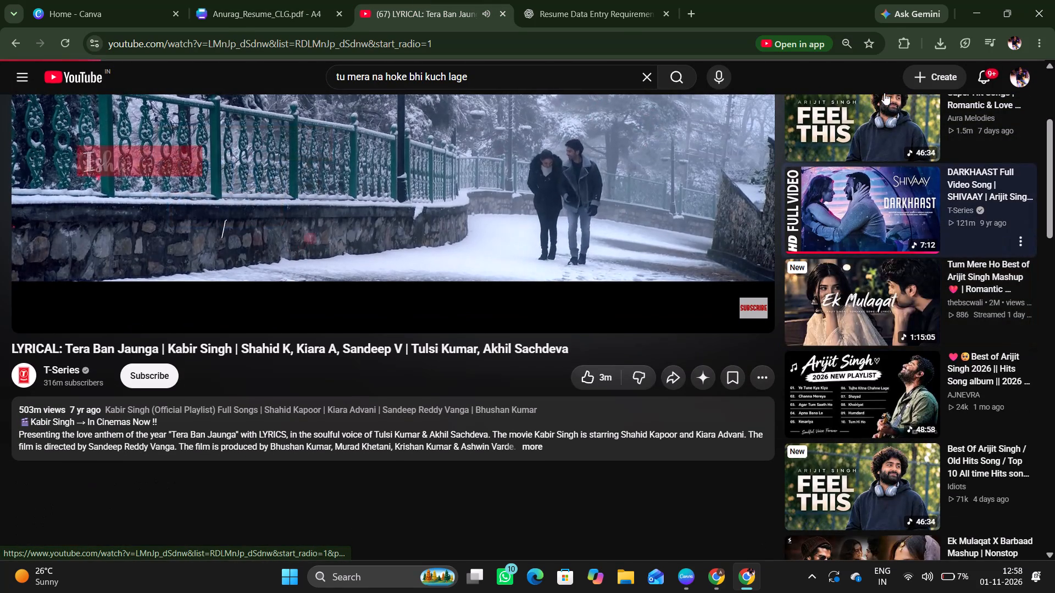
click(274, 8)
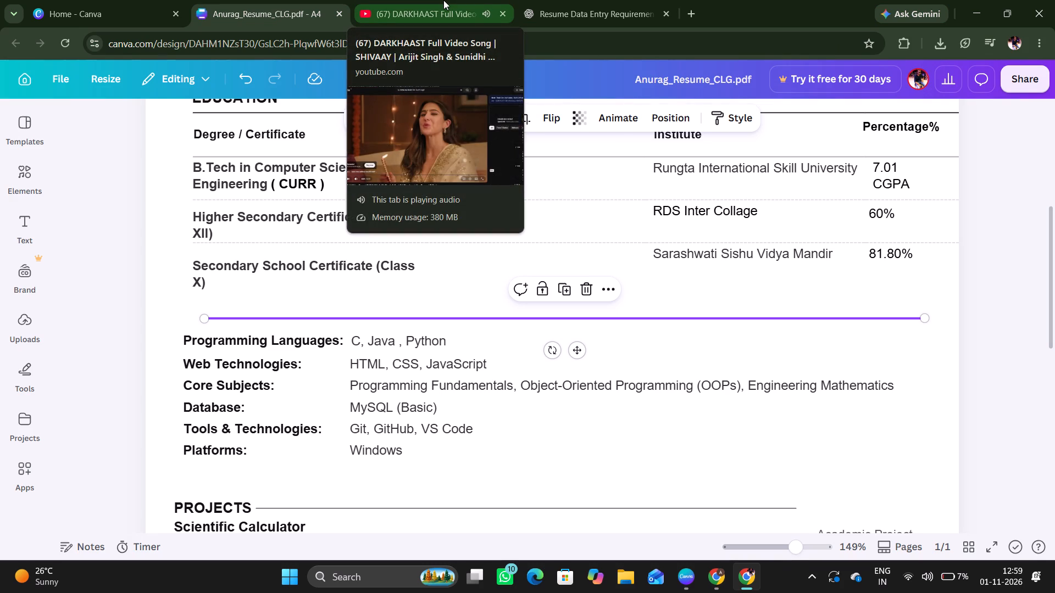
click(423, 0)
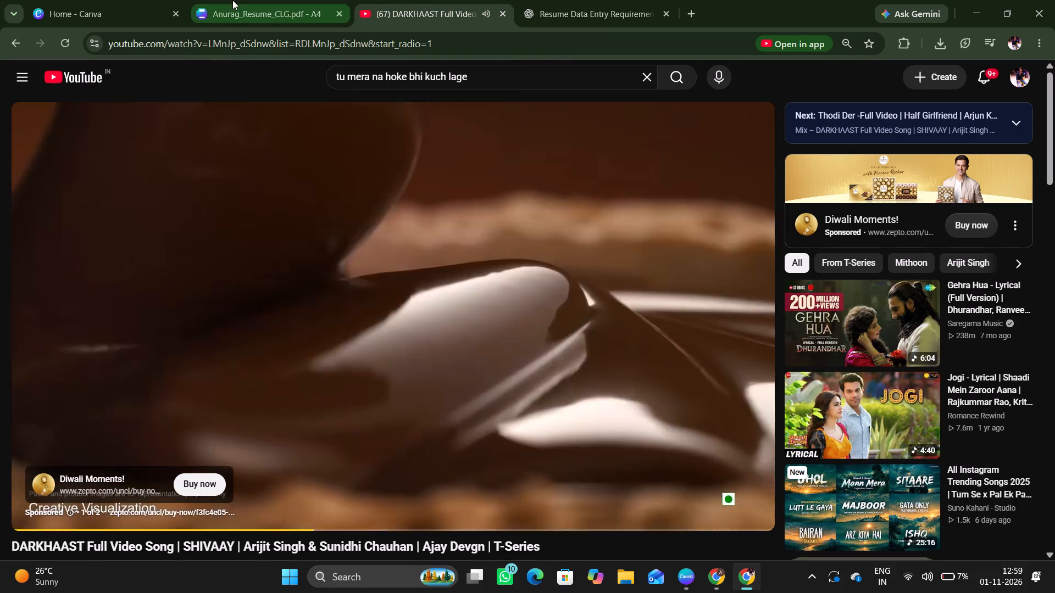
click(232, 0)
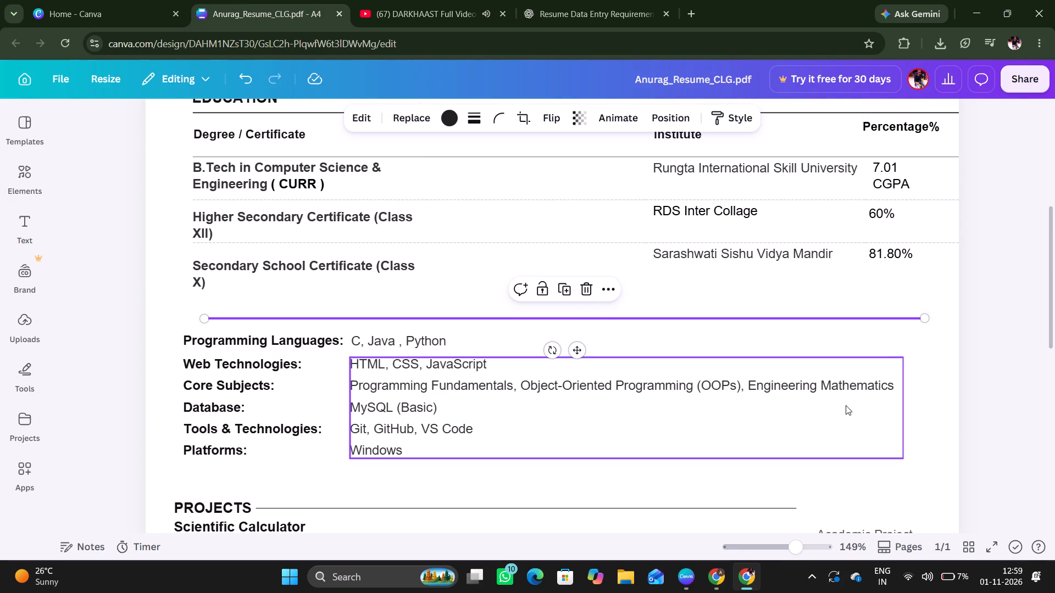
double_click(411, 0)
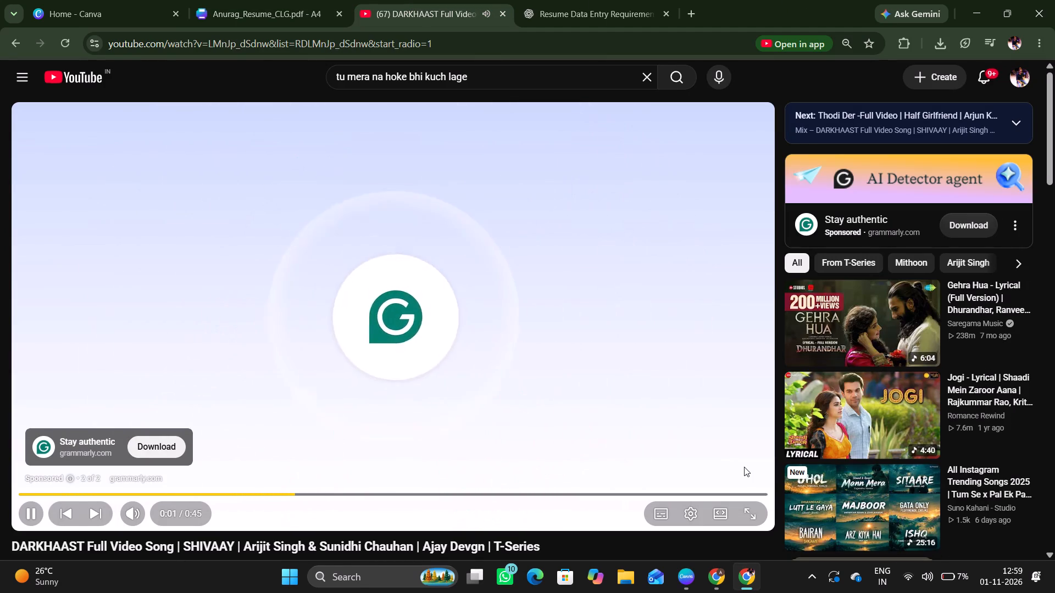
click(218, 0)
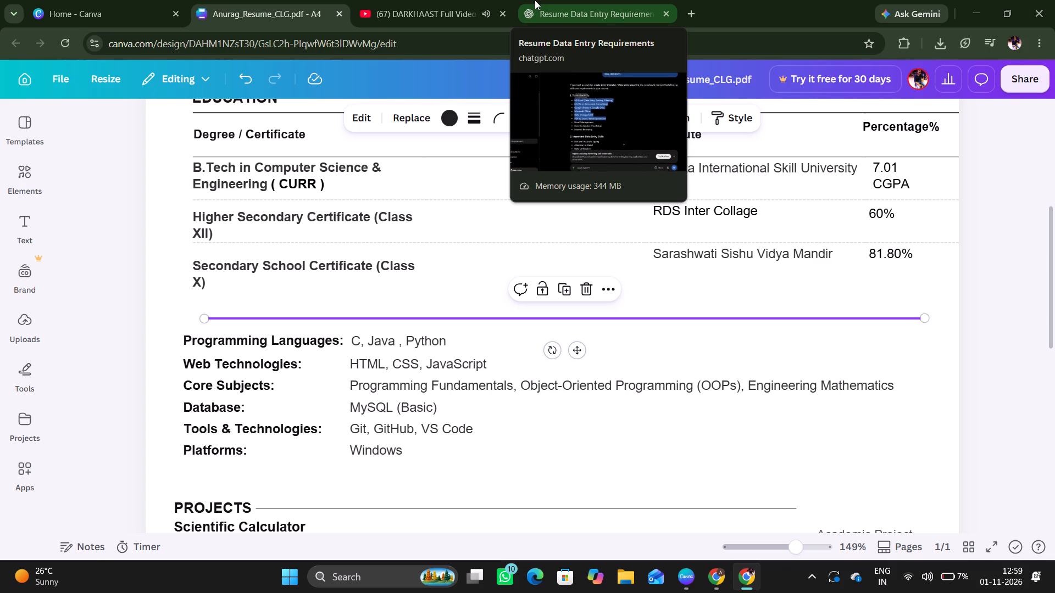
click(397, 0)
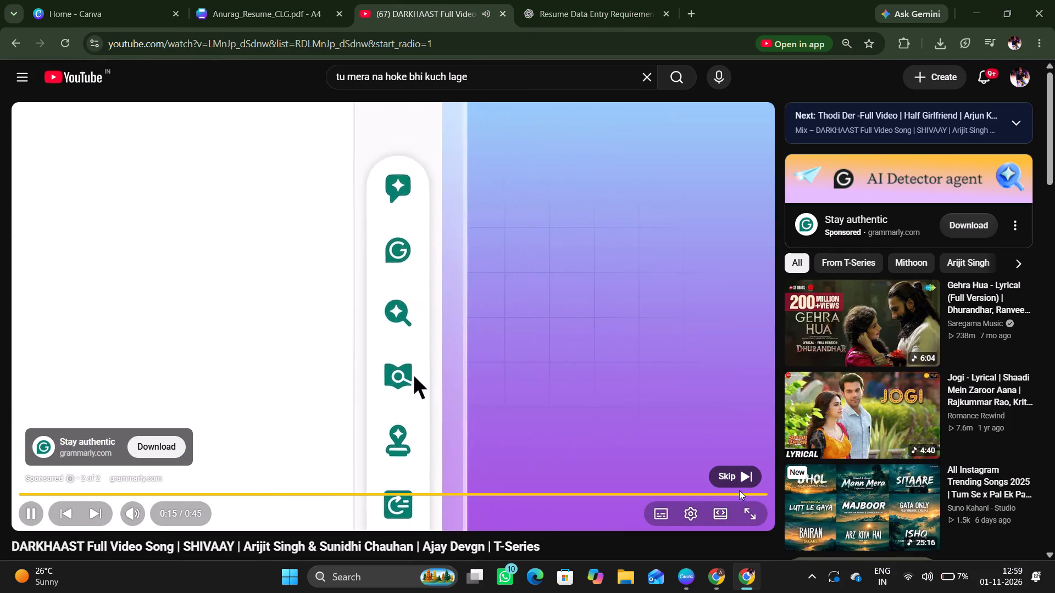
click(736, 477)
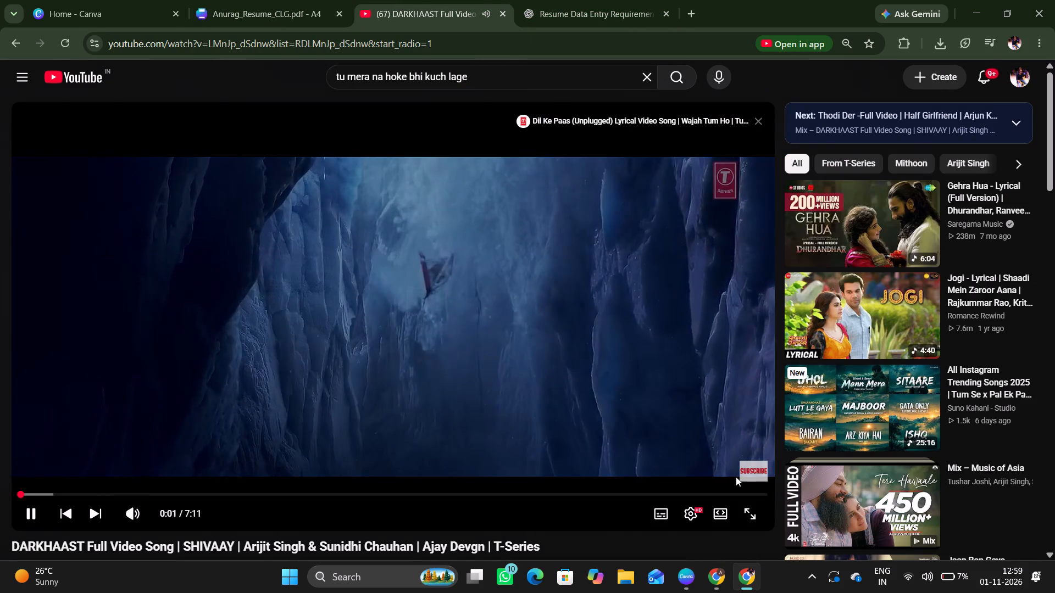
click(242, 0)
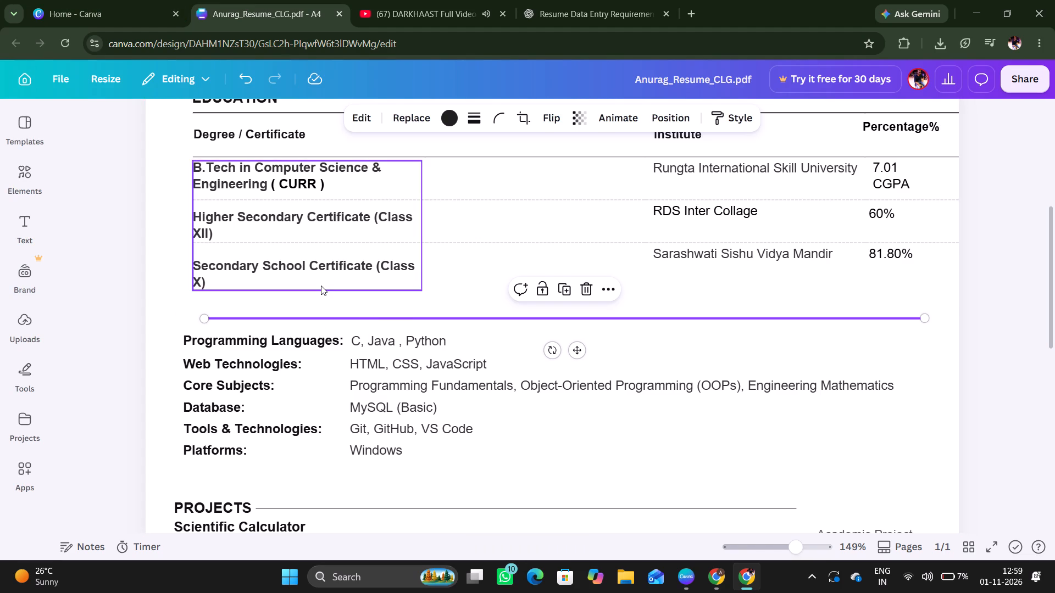
Duplicate the CERTIFICATIONS heading and place the copy above the Programming Languages row, at the start of the divider line.
scroll(166, 310, down, 2)
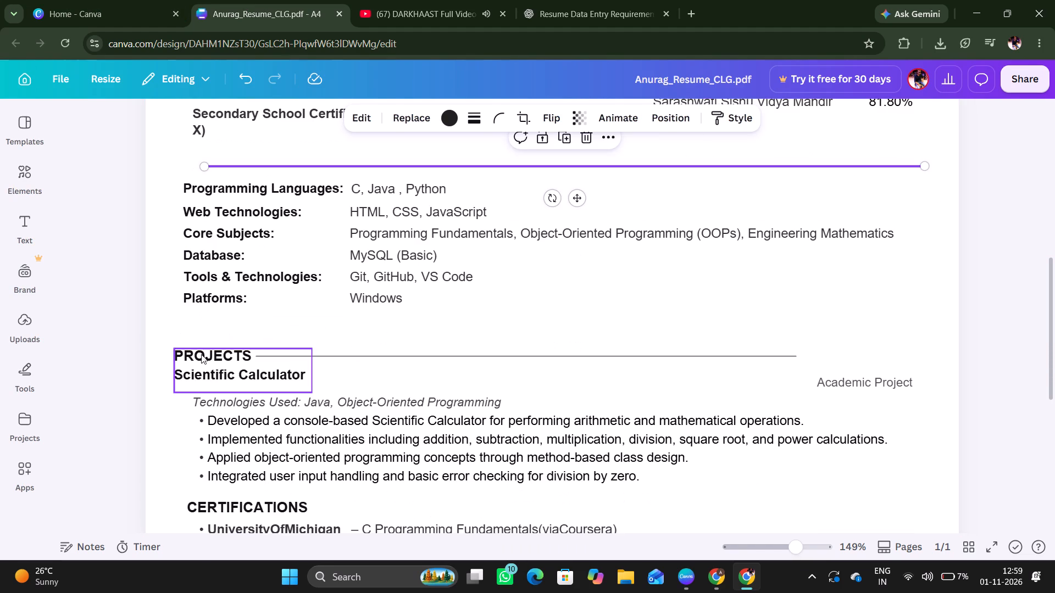
click(238, 514)
click(243, 463)
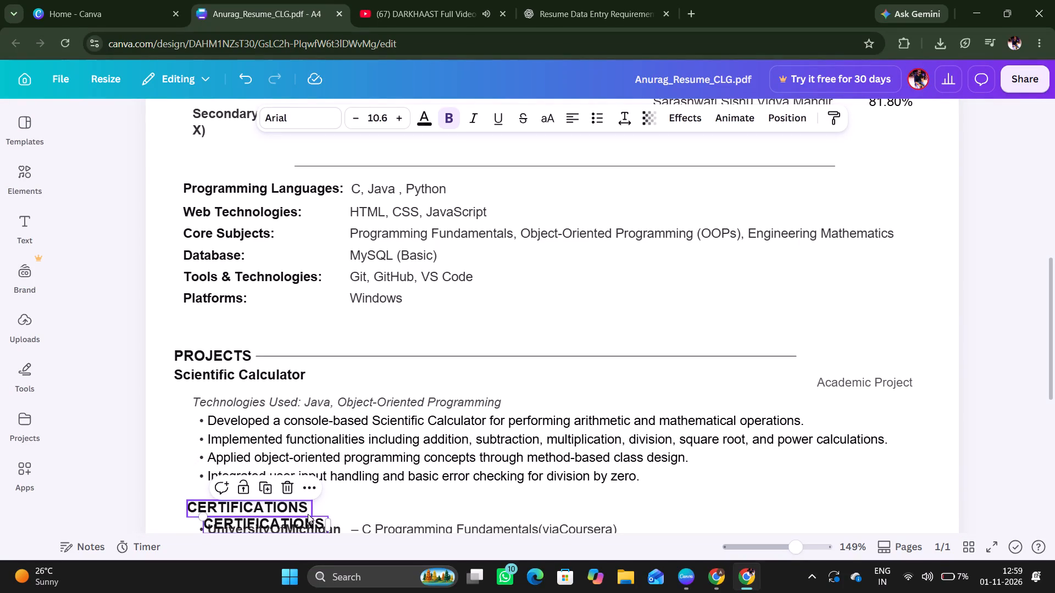
scroll(356, 502, down, 1)
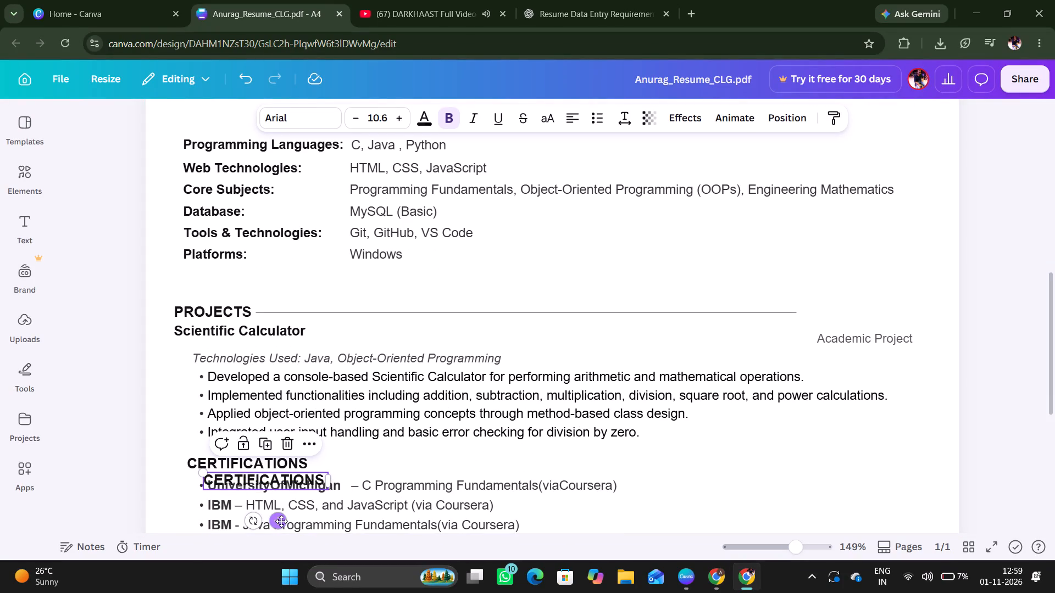
drag(281, 521, 265, 258)
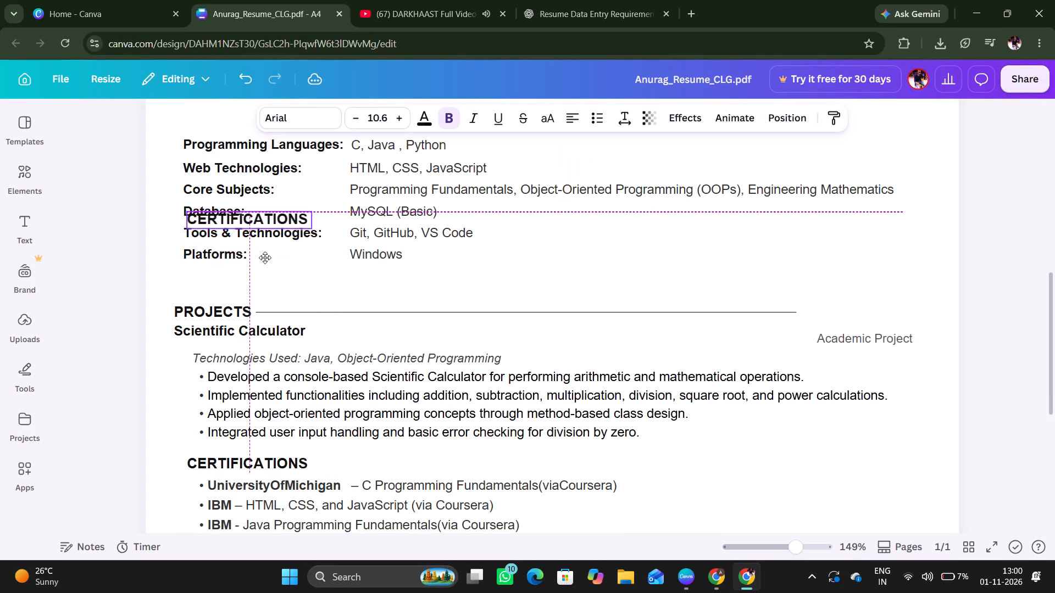
drag(265, 258, 255, 157)
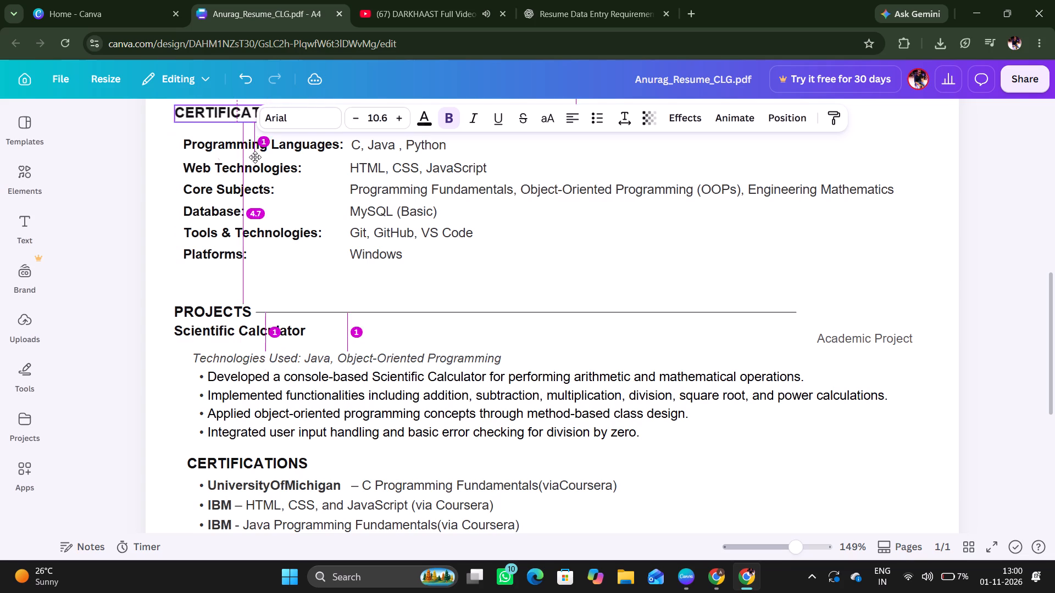
scroll(255, 157, up, 3)
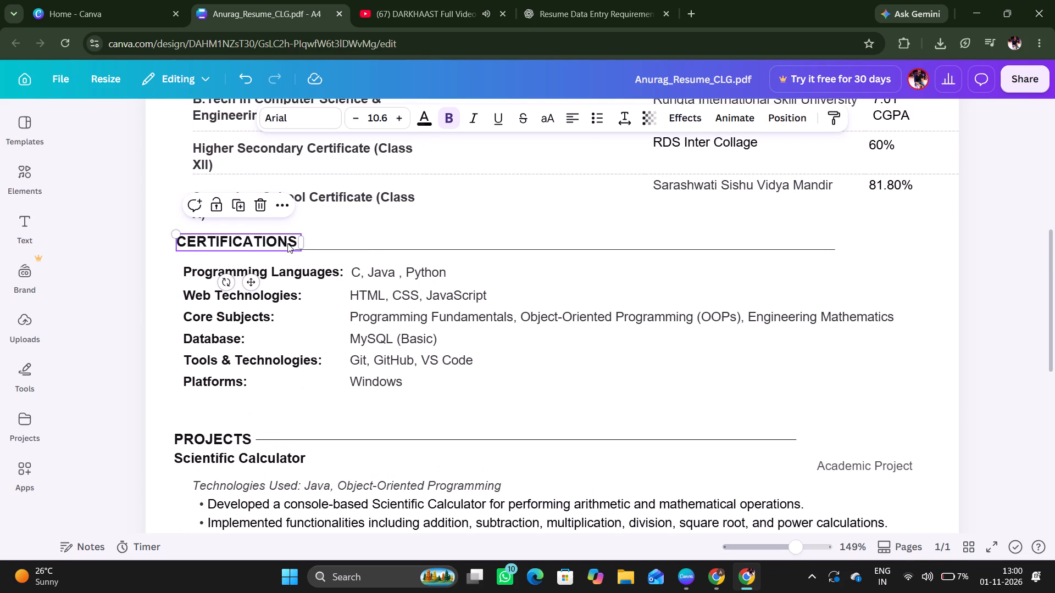
Replace the copied heading's text with COMPUTER SCIENCE FUNDAMENTALS.
click(296, 237)
click(296, 237)
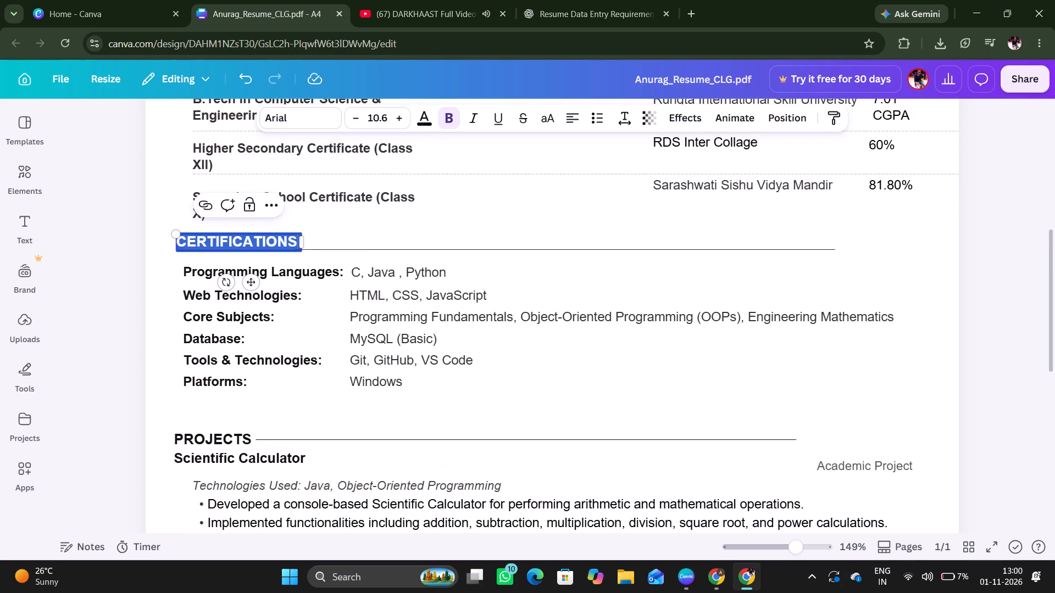
key(BackSpace)
key(BackSpace)
key(BackSpace)
key(BackSpace)
key(BackSpace)
key(BackSpace)
key(BackSpace)
key(BackSpace)
key(BackSpace)
key(BackSpace)
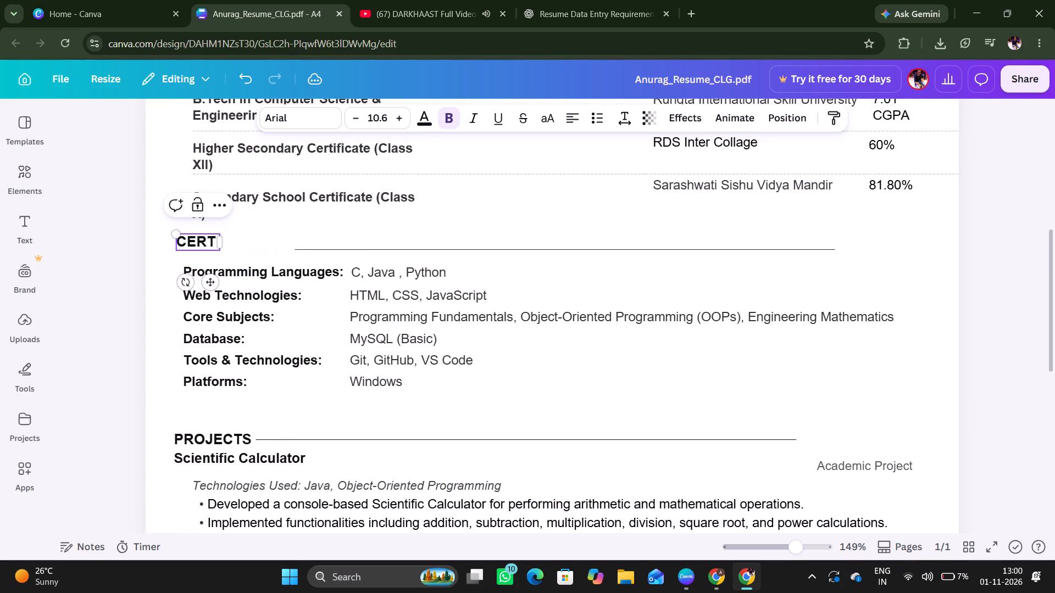
key(BackSpace)
key(BackSpace)
key(BackSpace)
text(OO)
key(BackSpace)
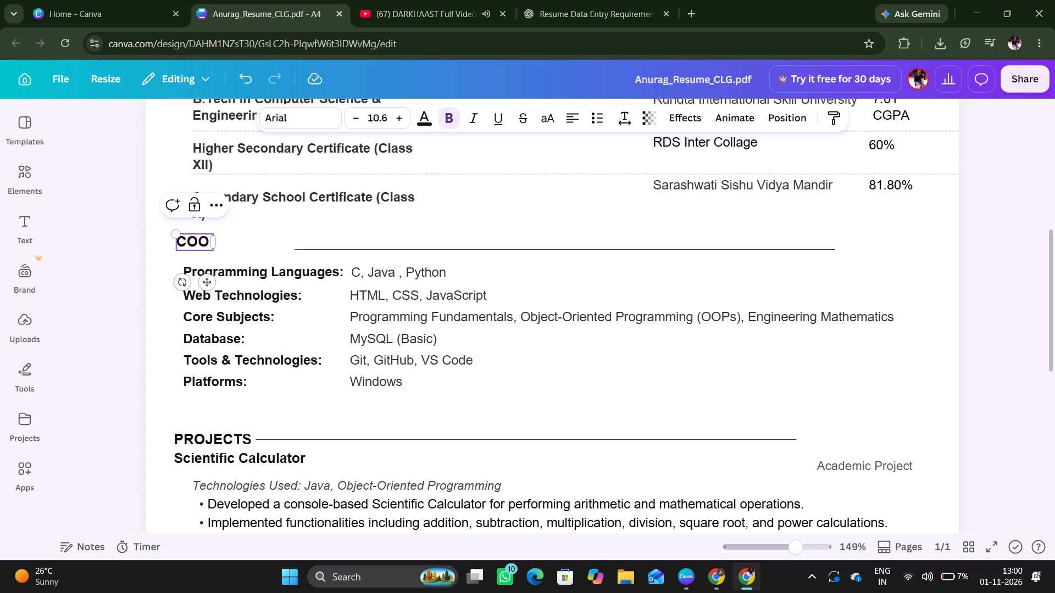
text(MPUTER S)
text(CIENCW)
key(BackSpace)
key(BackSpace)
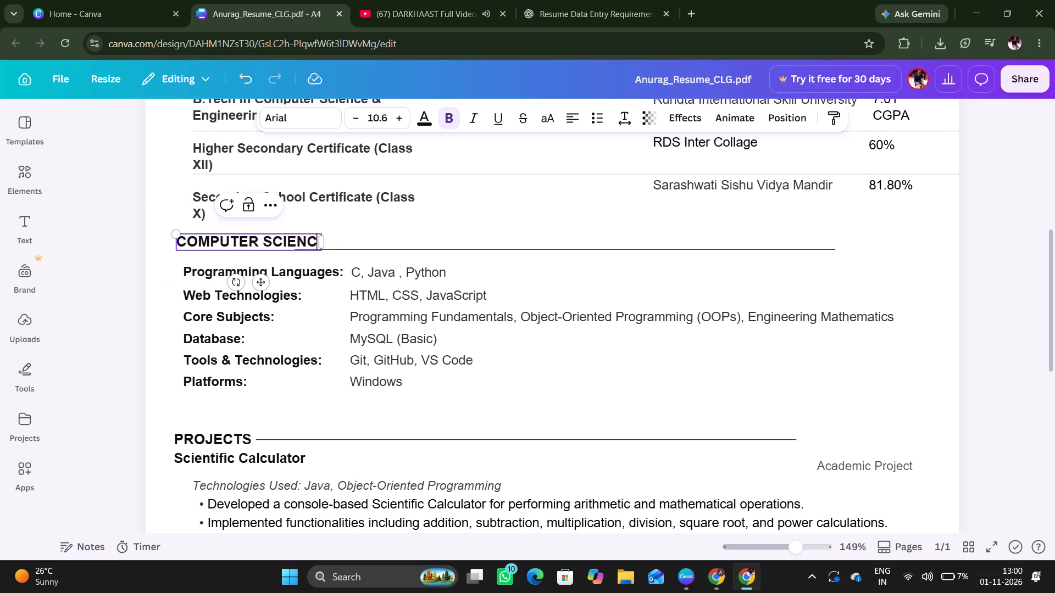
text(CE)
key(space)
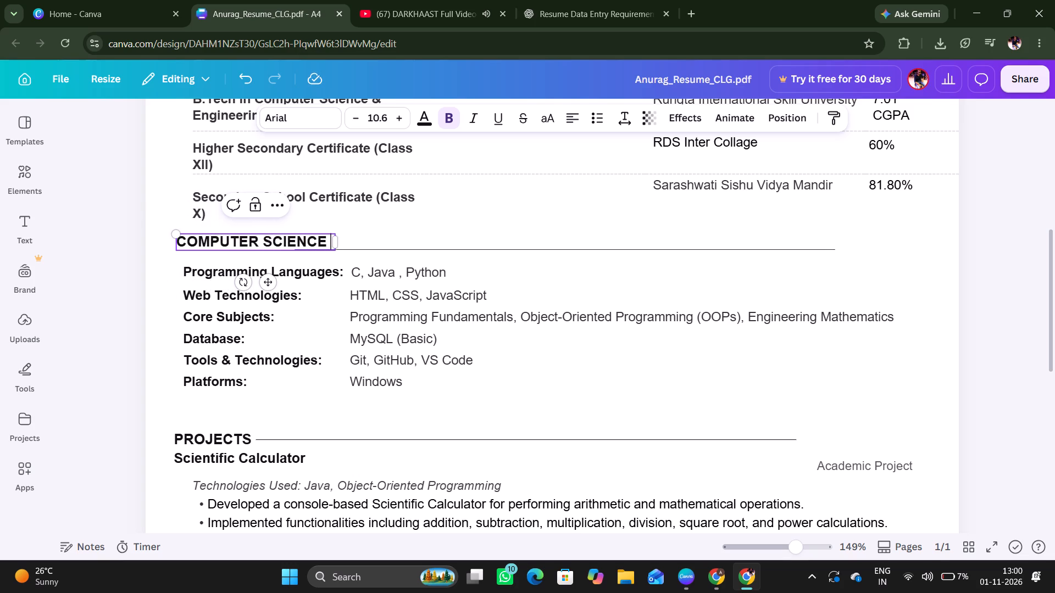
text(FUNDAMENTALS)
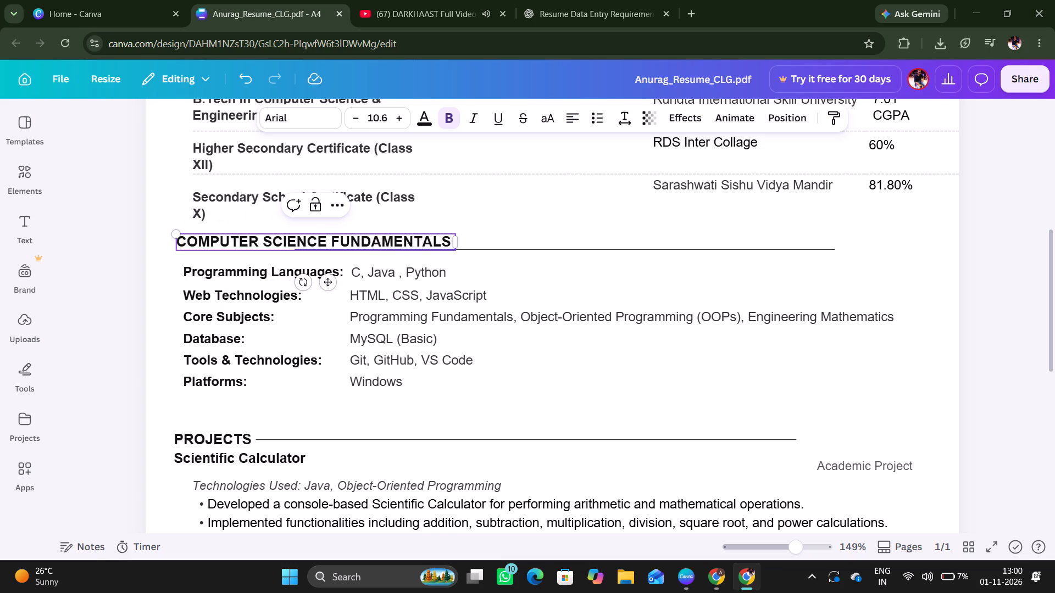
click(513, 230)
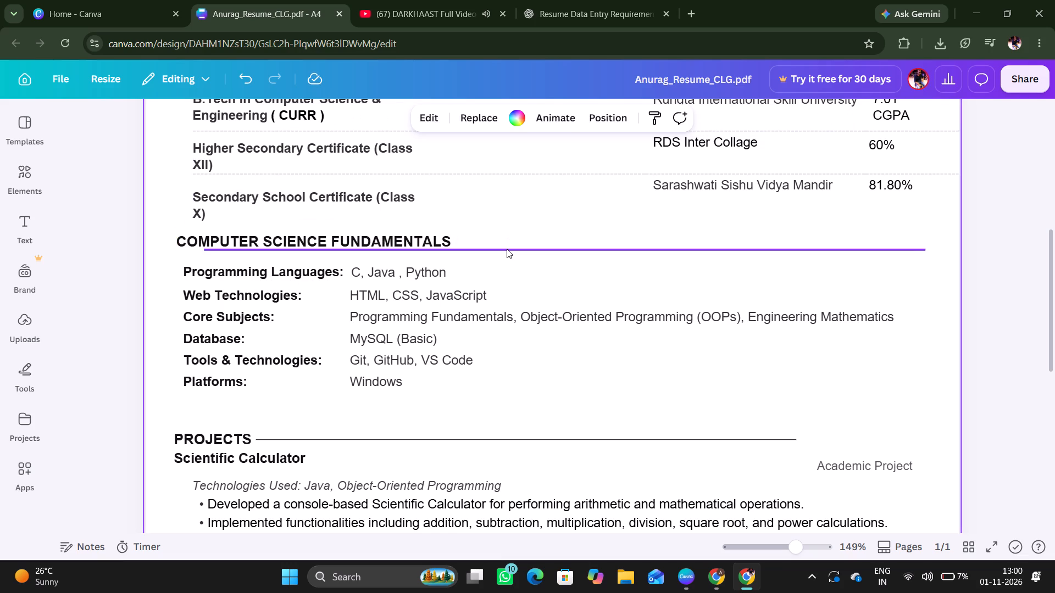
Move the divider line slightly down and to the left so it sits beneath the COMPUTER SCIENCE FUNDAMENTALS heading.
click(507, 249)
drag(507, 249, 473, 258)
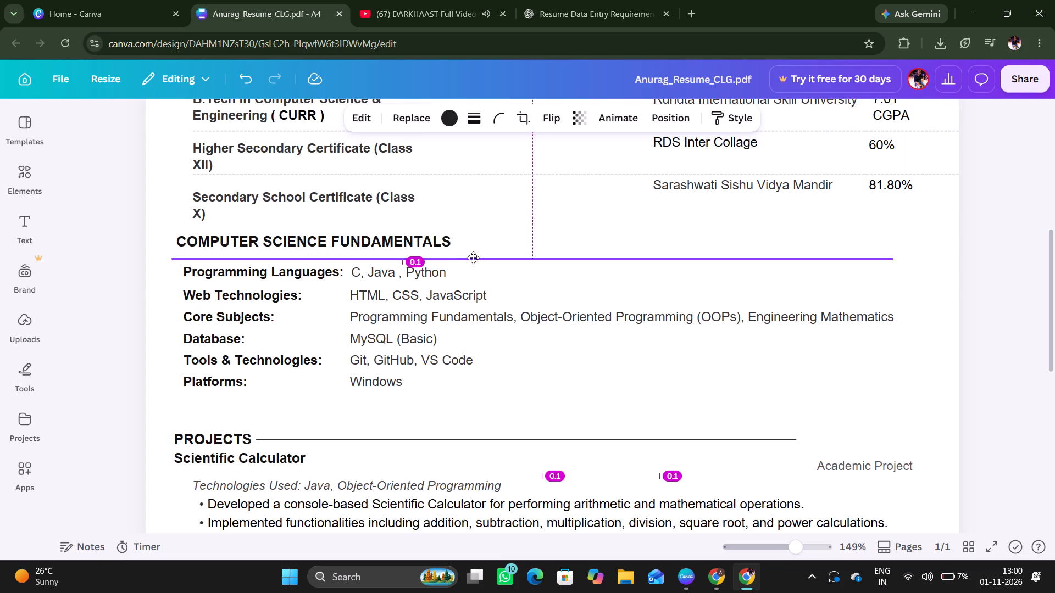
drag(473, 258, 432, 256)
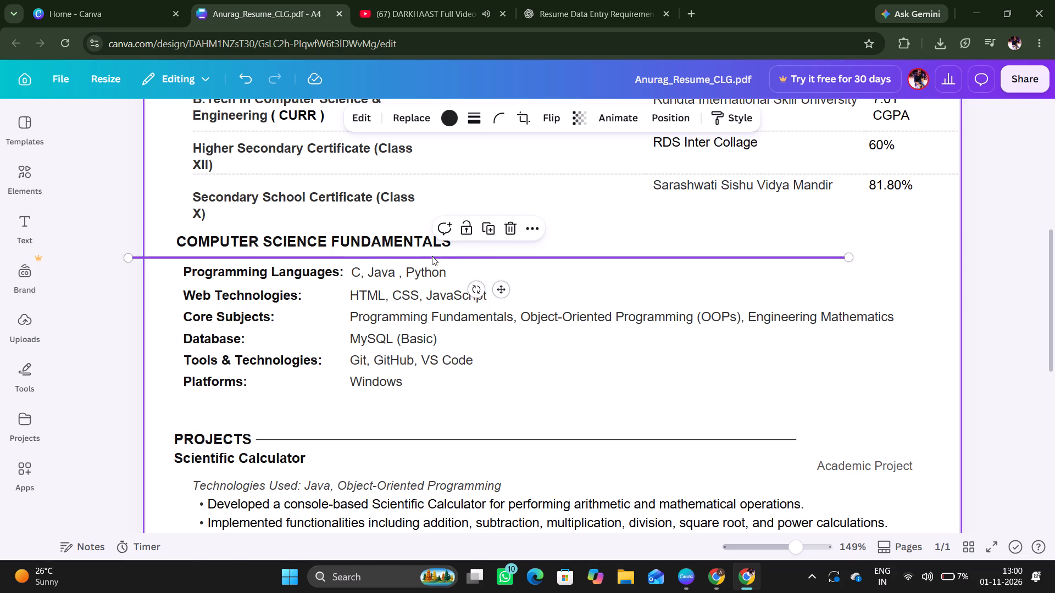
Shift the divider line under the COMPUTER SCIENCE FUNDAMENTALS heading horizontally so its visible start lines up with the heading's first letter.
scroll(432, 256, right, 2)
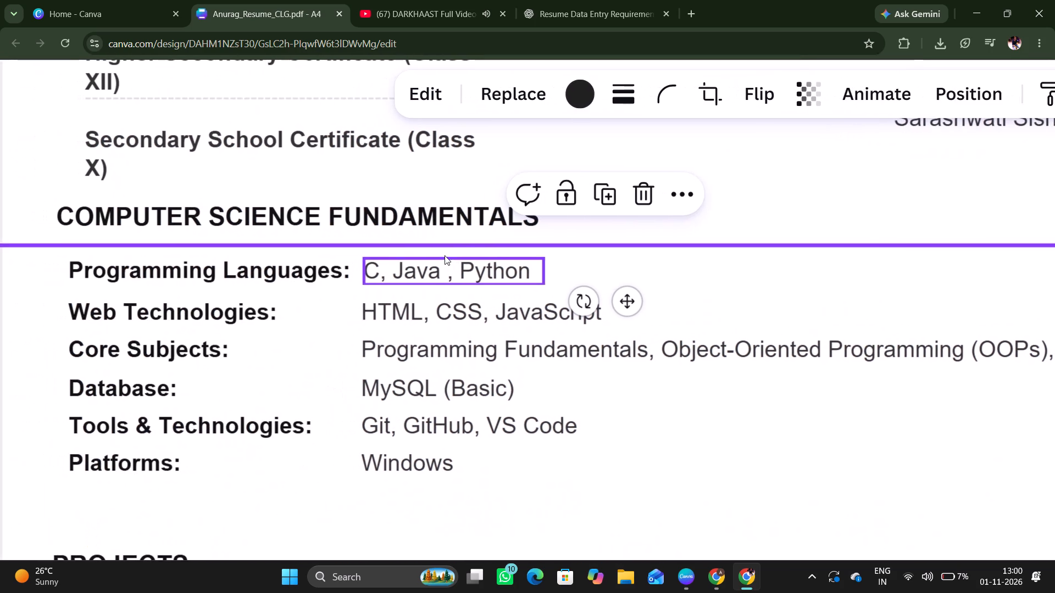
drag(399, 243, 387, 242)
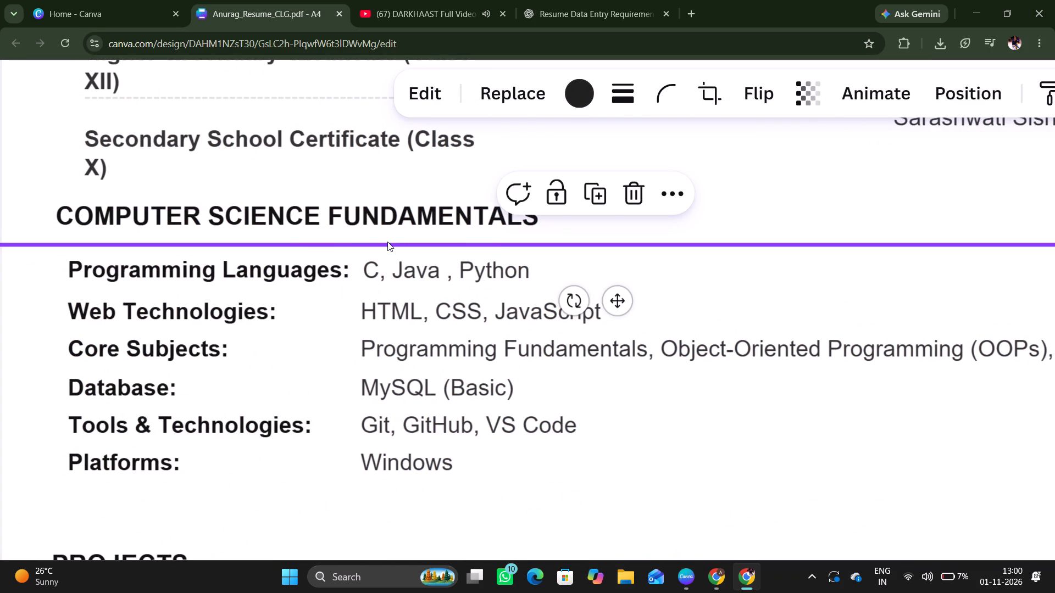
click(747, 189)
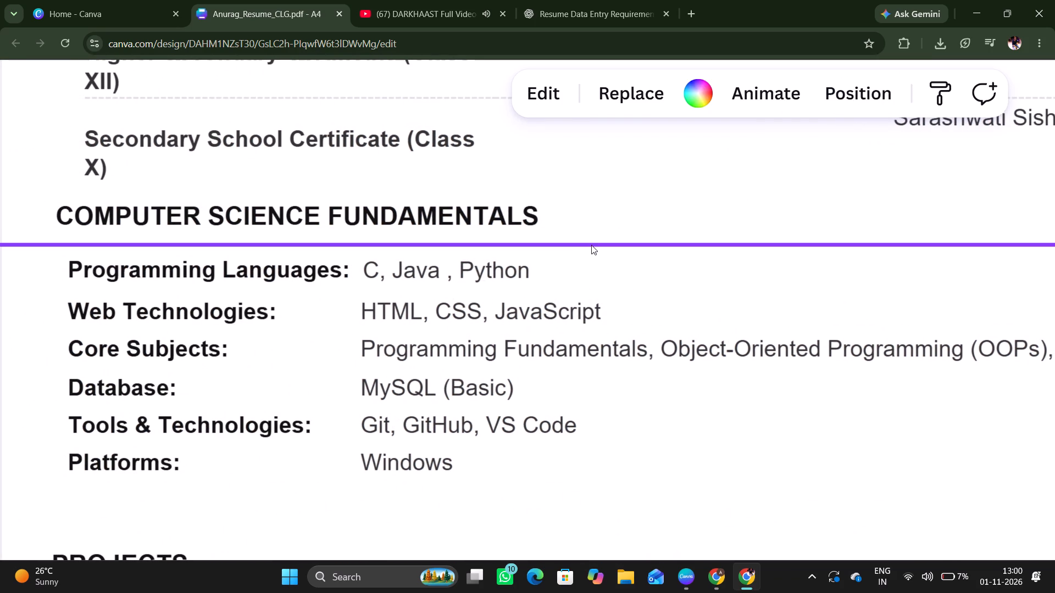
drag(588, 243, 464, 241)
click(708, 183)
scroll(708, 183, right, 2)
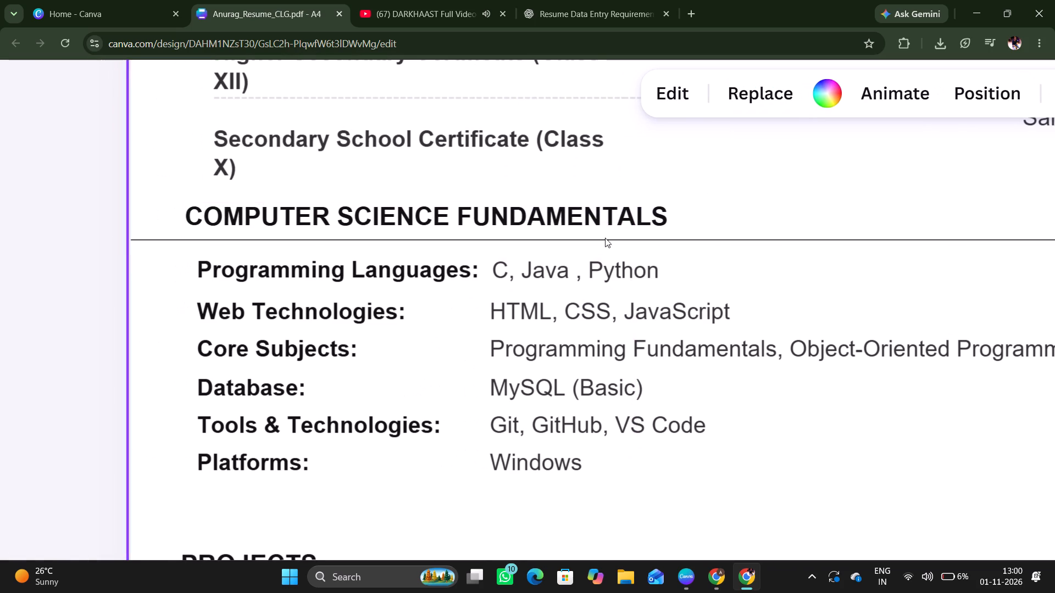
drag(602, 240, 695, 239)
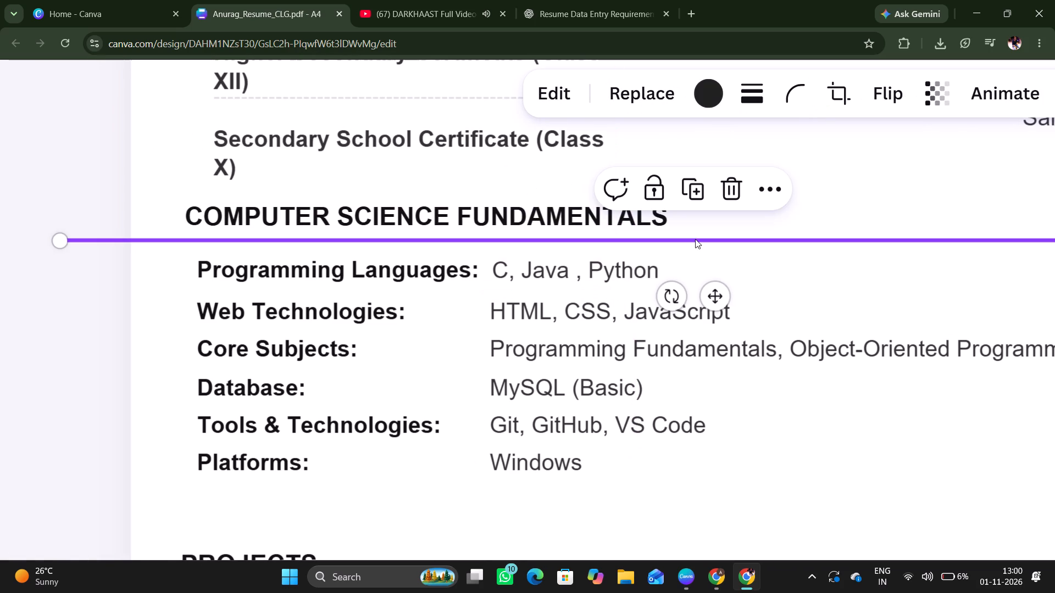
click(925, 167)
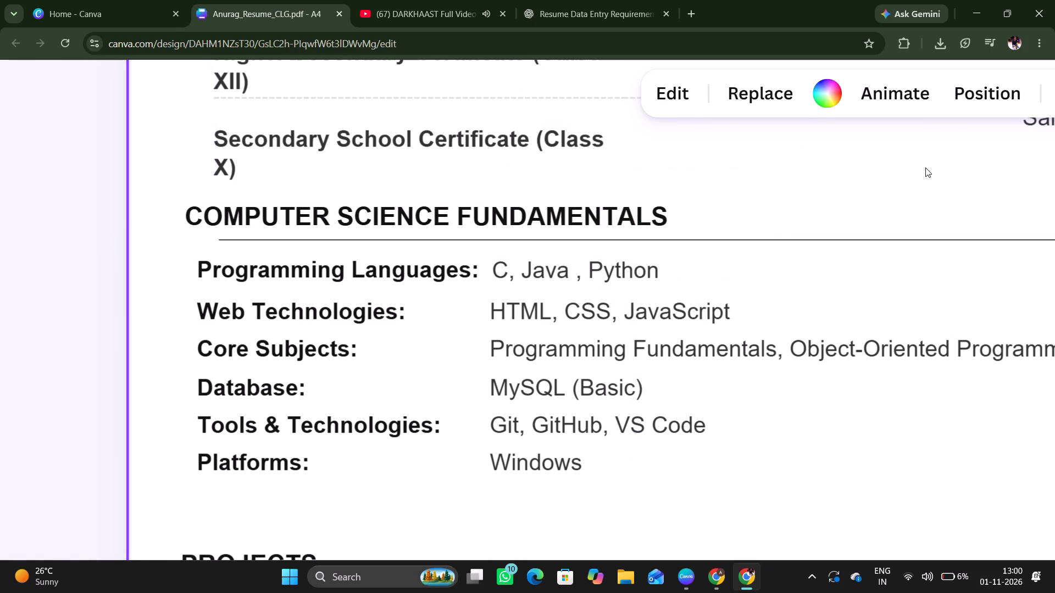
drag(753, 240, 714, 242)
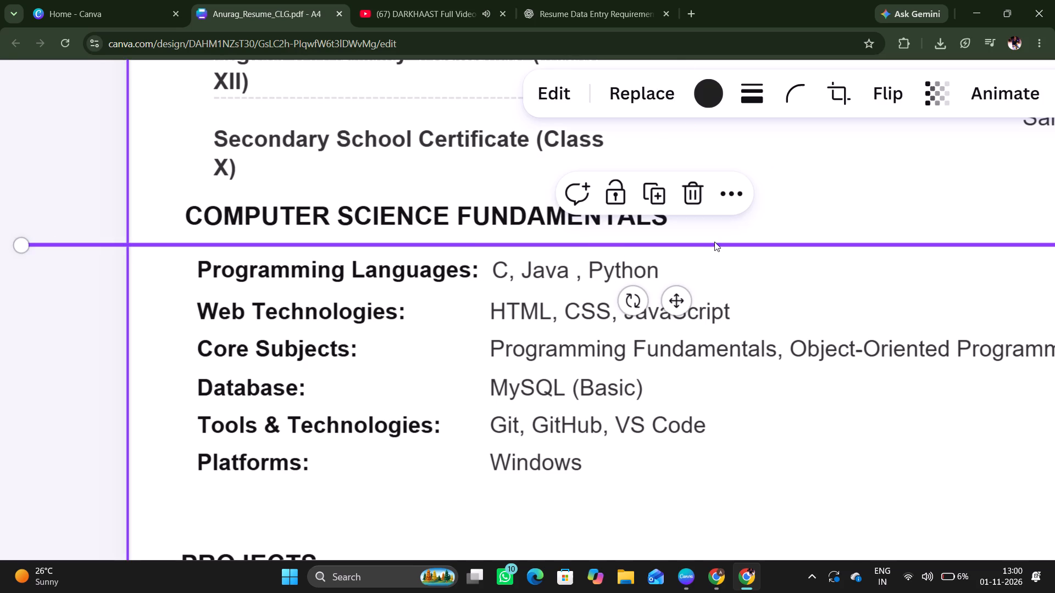
click(802, 199)
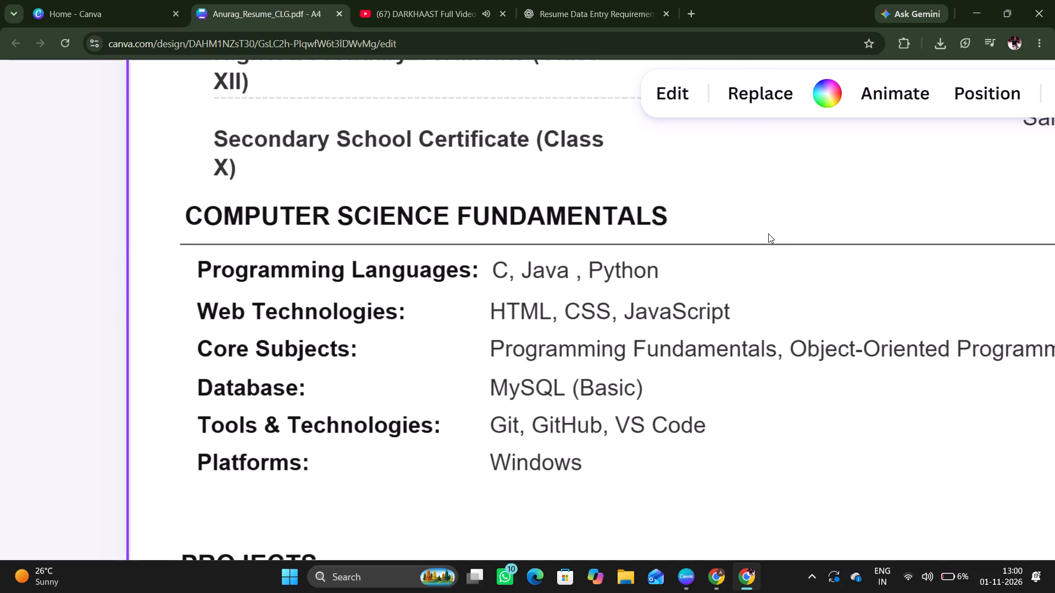
Nudge the COMPUTER SCIENCE FUNDAMENTALS heading slightly left, keeping it just above its divider line.
scroll(768, 234, up, 1)
drag(614, 233, 597, 239)
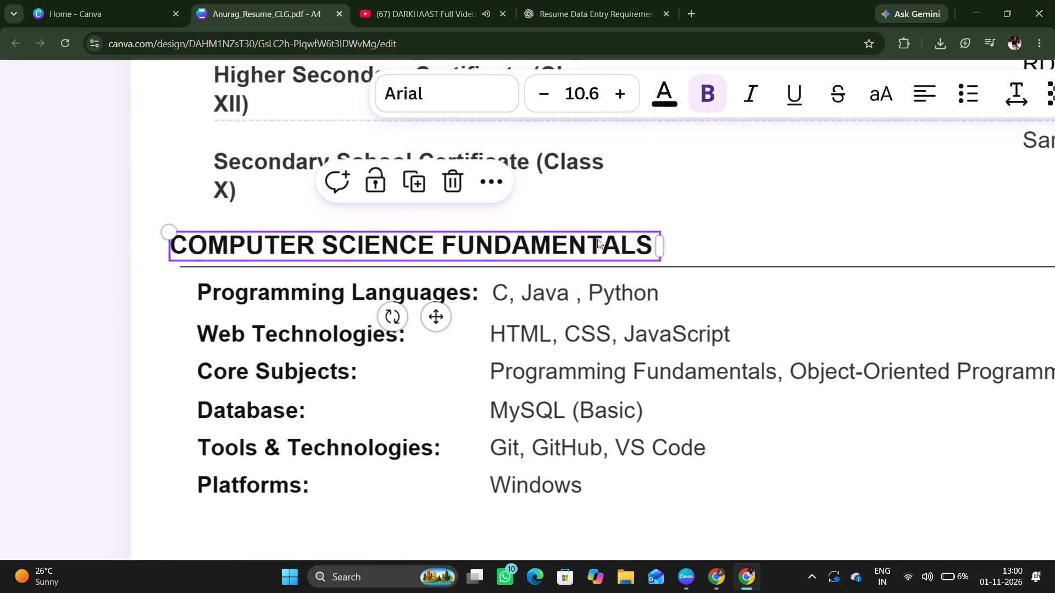
scroll(592, 243, up, 1)
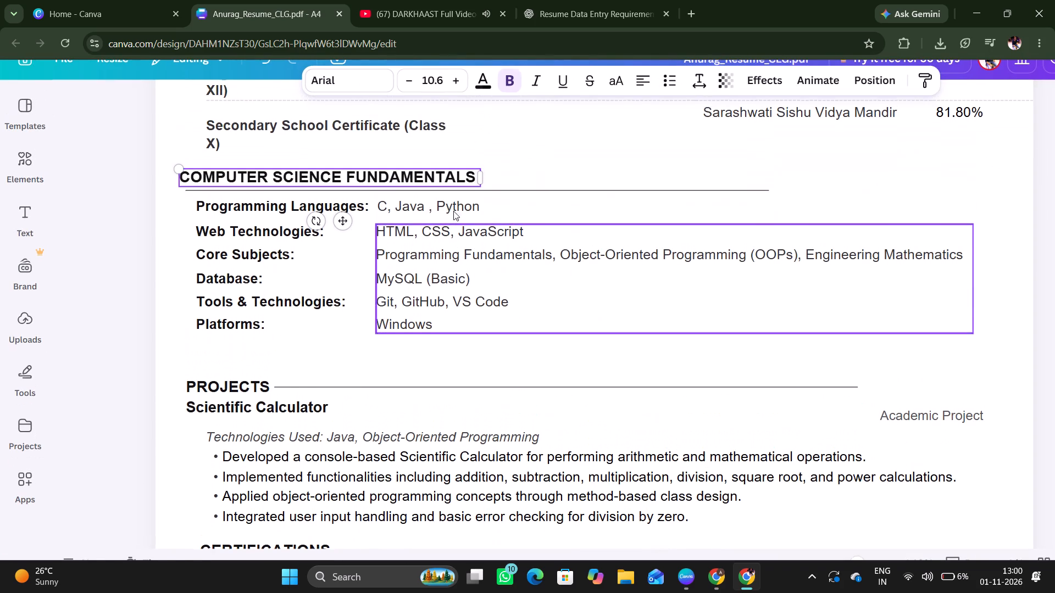
click(406, 177)
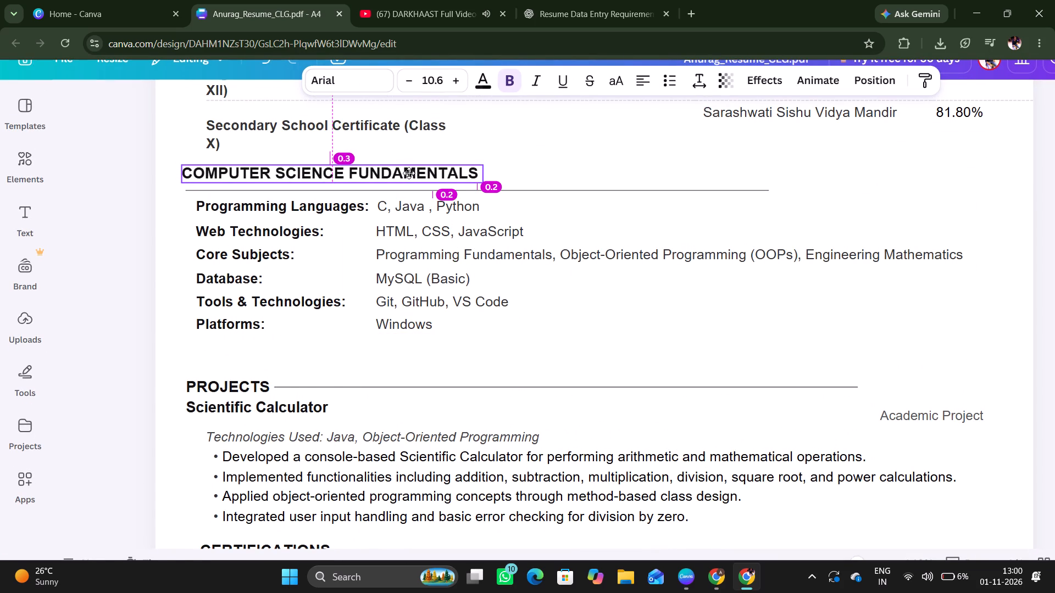
Remove the word SCIENCE from the heading so it reads COMPUTER FUNDAMENTALS.
click(348, 172)
key(BackSpace)
key(BackSpace)
key(BackSpace)
key(BackSpace)
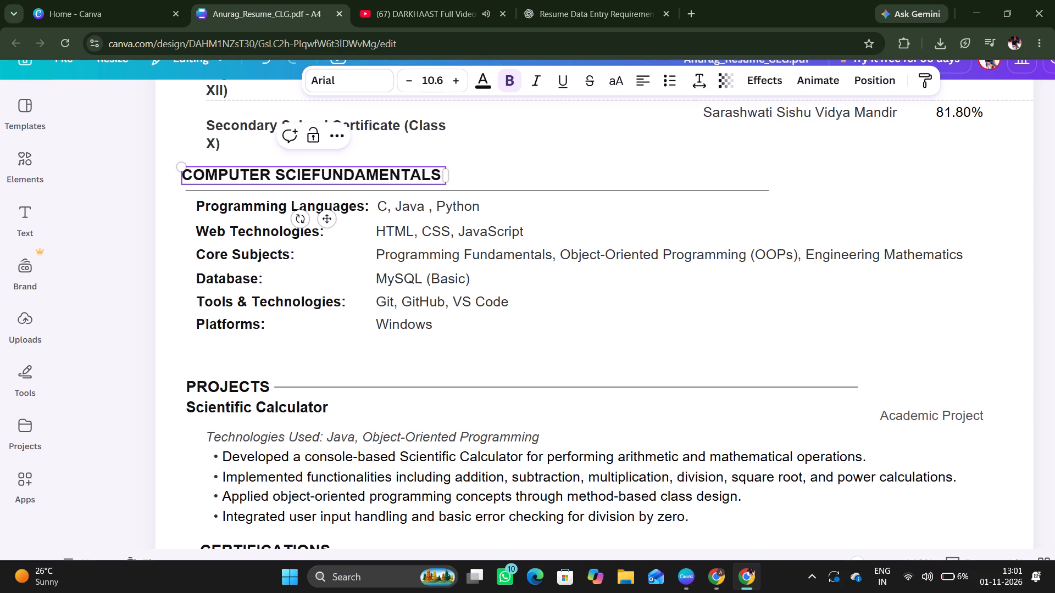
key(BackSpace)
key(BackSpace)
key(BackSpace)
key(BackSpace)
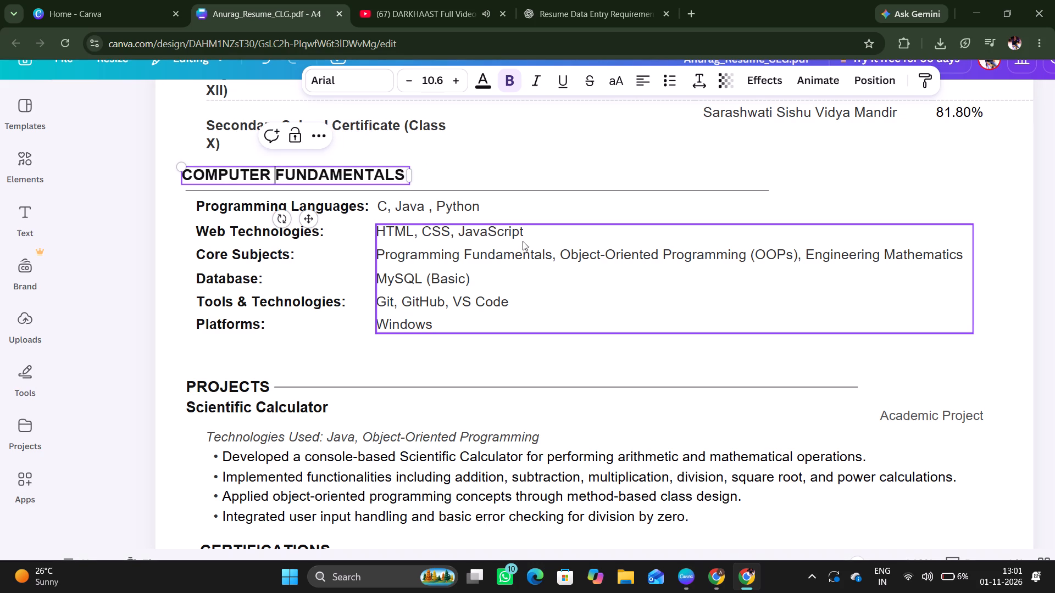
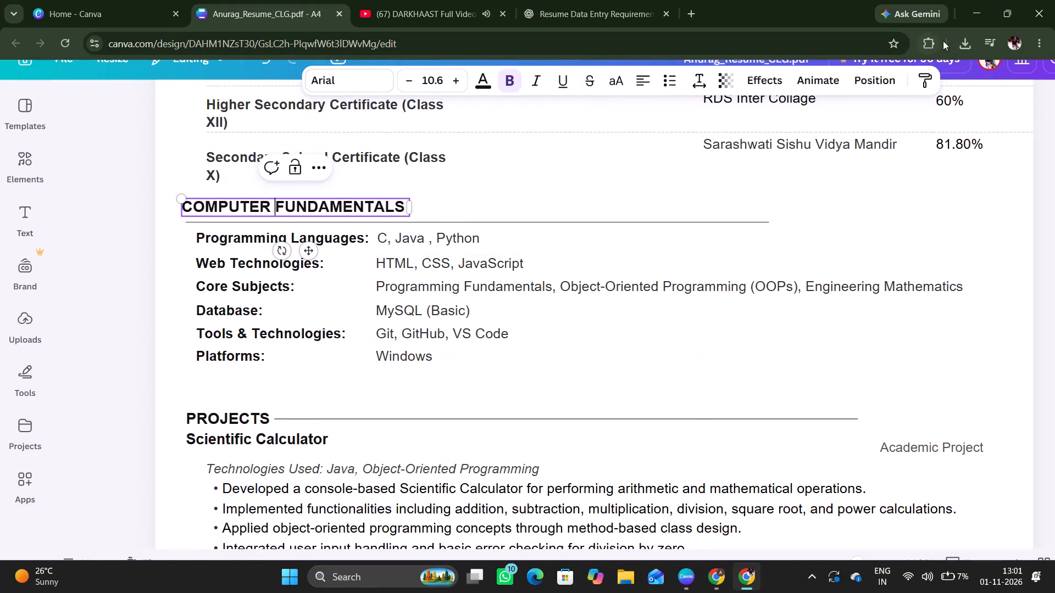
Review the whole resume from the name header through the SOFT SKILLS section, checking content and layout before export.
scroll(863, 162, up, 5)
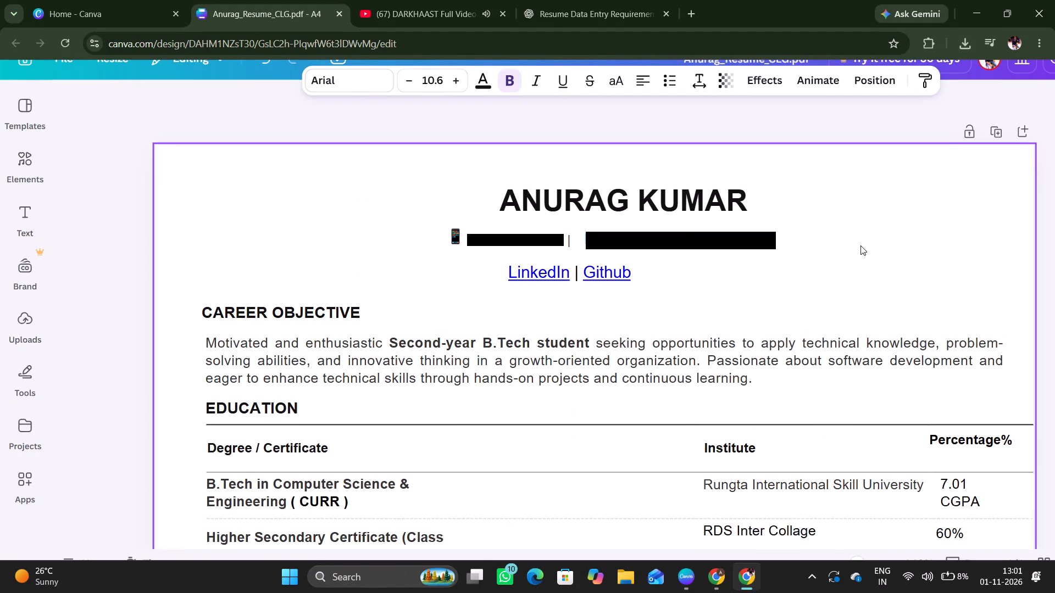
scroll(847, 262, down, 6)
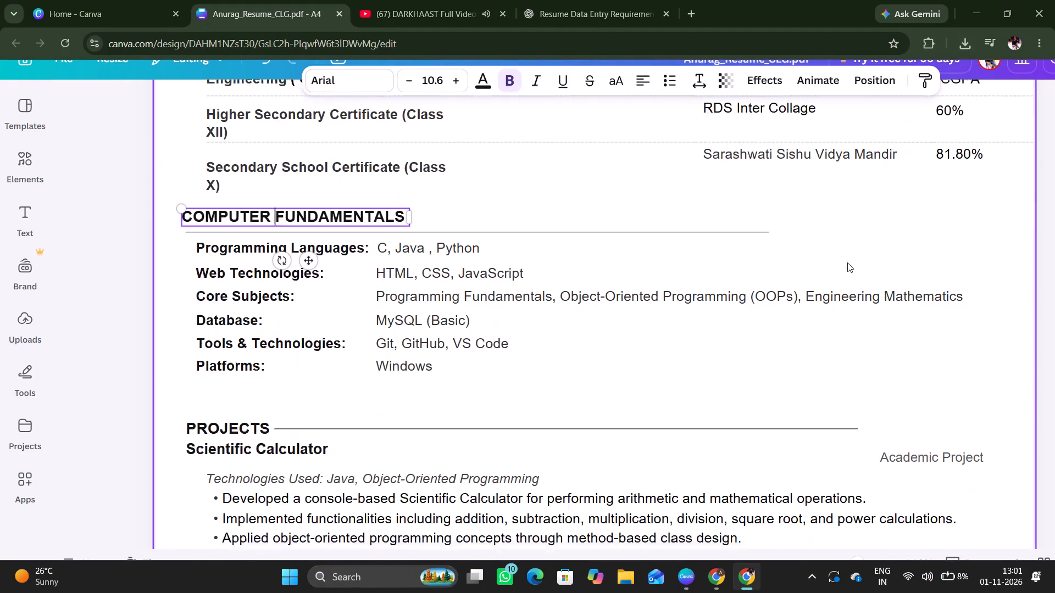
scroll(847, 262, down, 3)
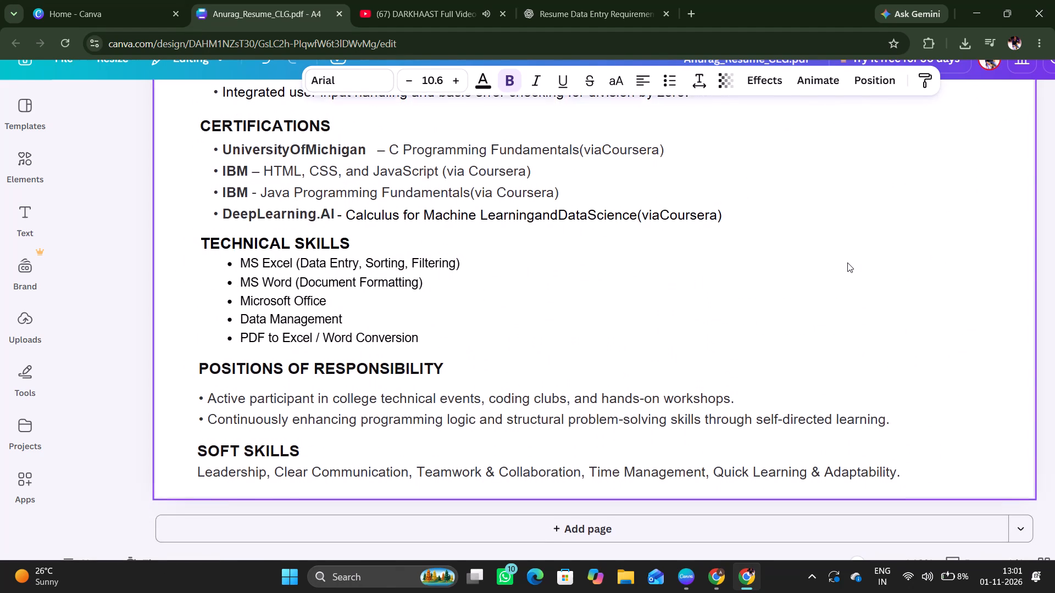
scroll(847, 262, down, 1)
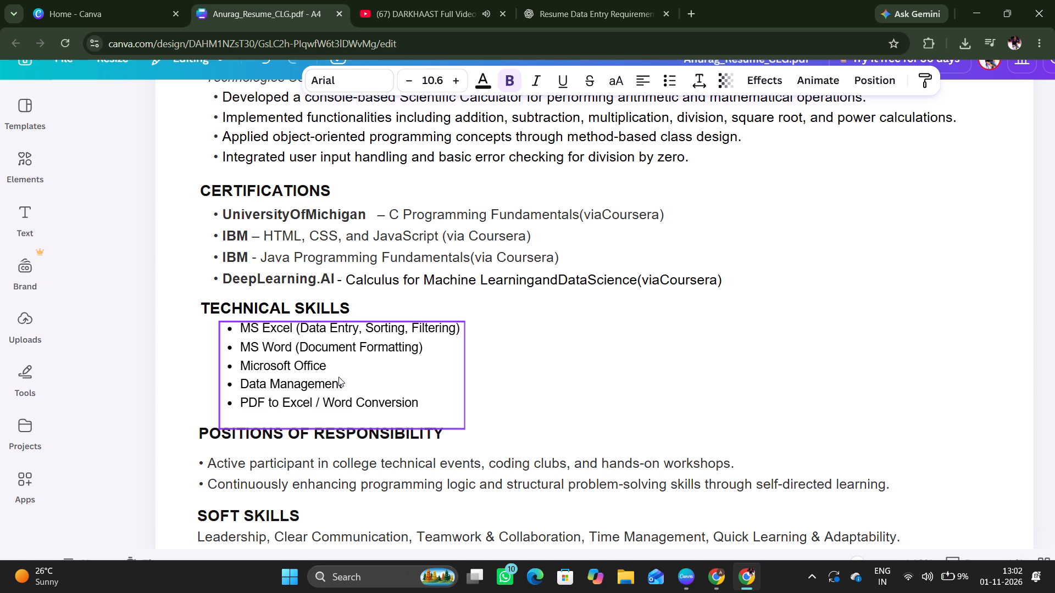
scroll(338, 377, up, 10)
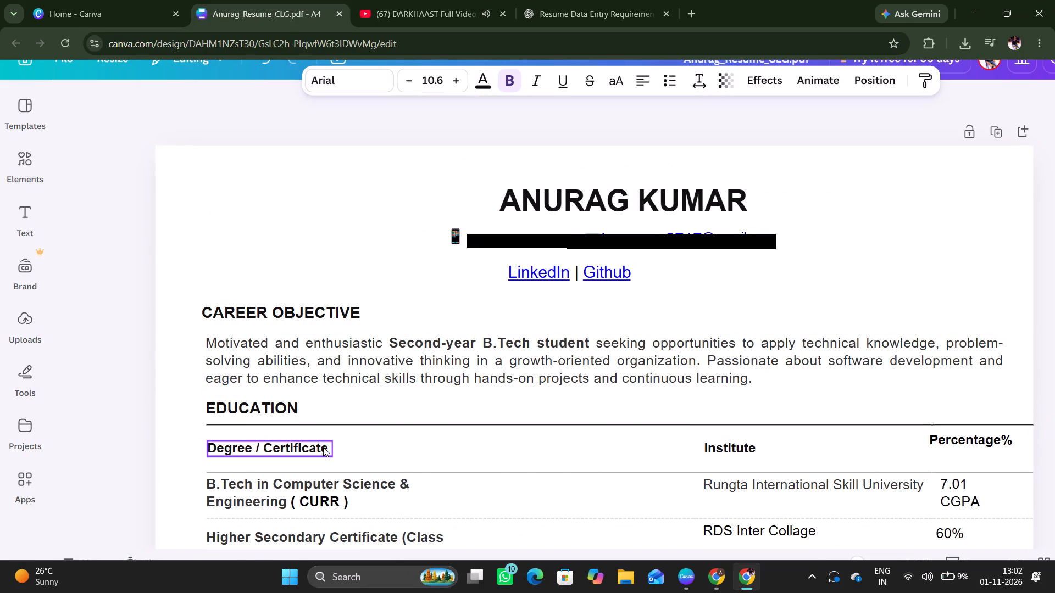
scroll(372, 478, down, 2)
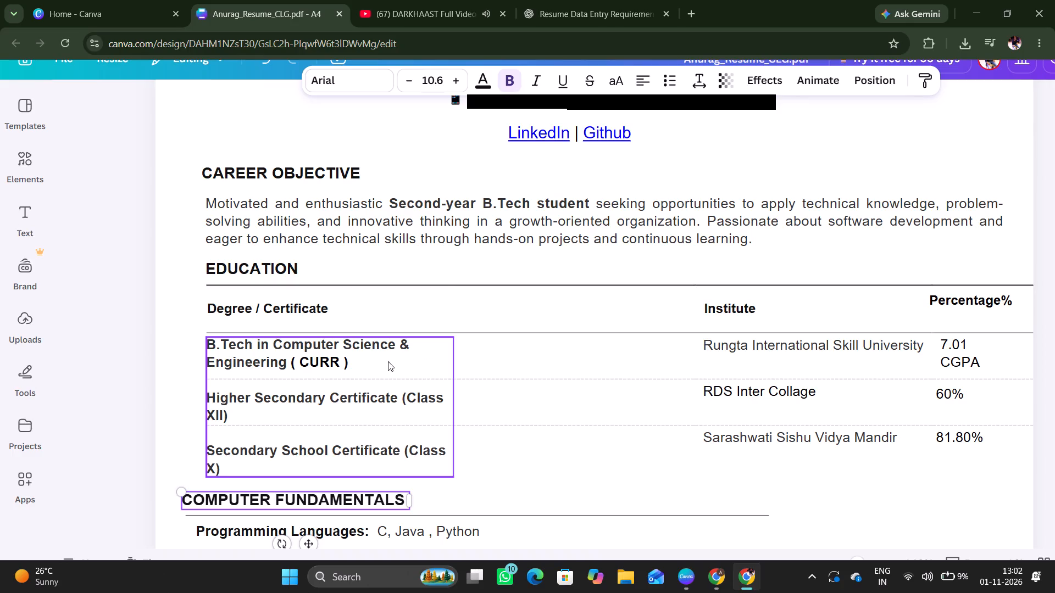
scroll(991, 140, up, 1)
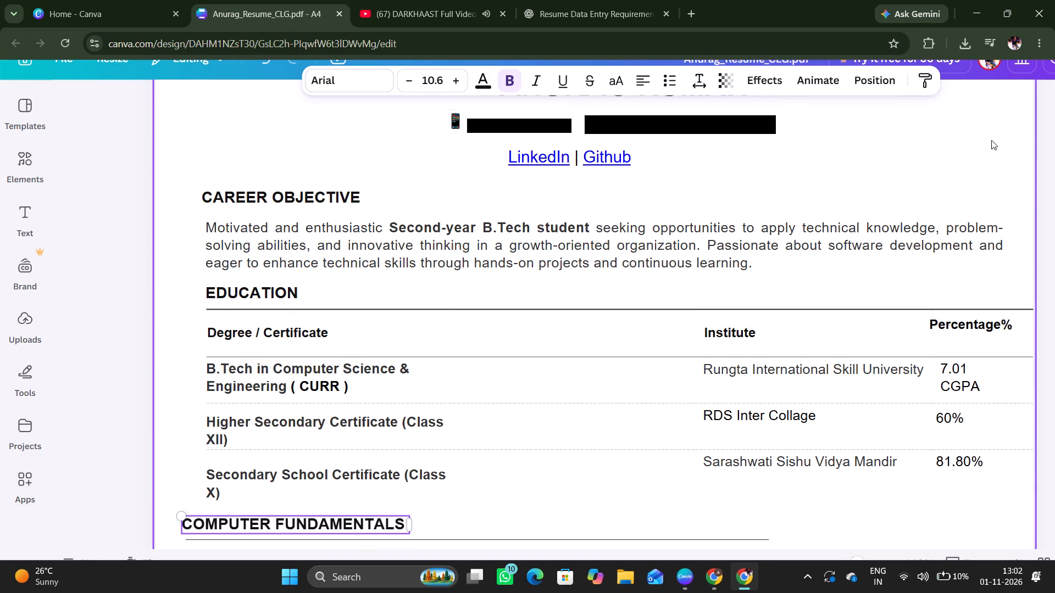
scroll(991, 140, up, 1)
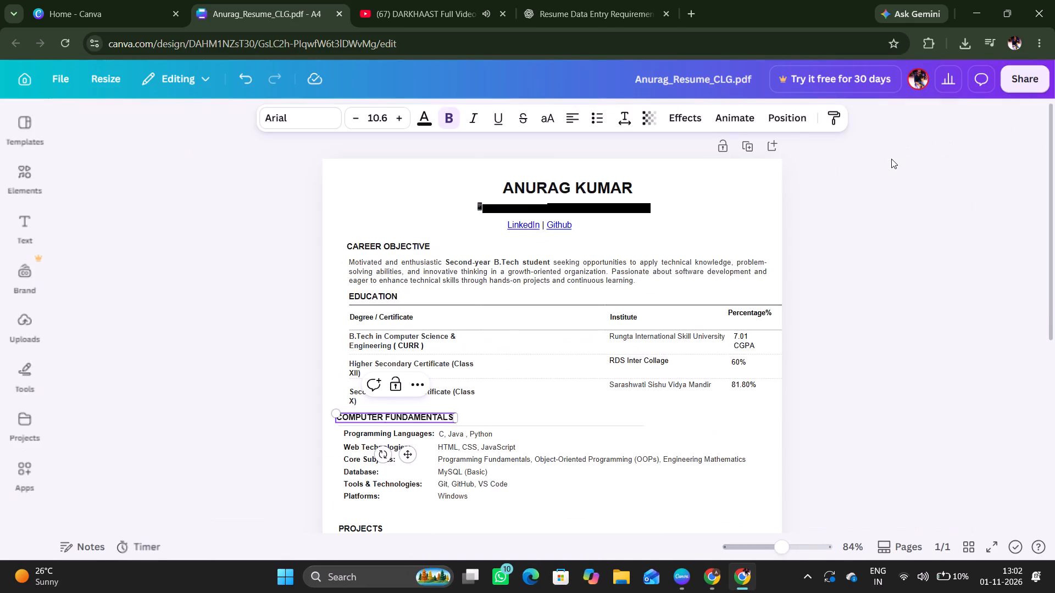
Download the resume design as a PDF using the Digital preset.
click(1011, 78)
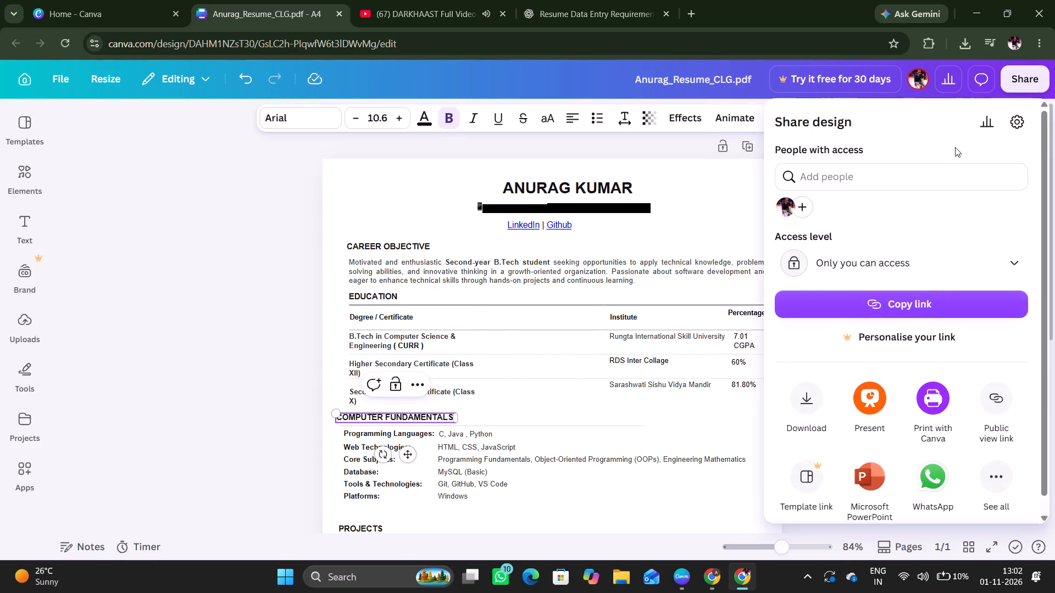
click(811, 401)
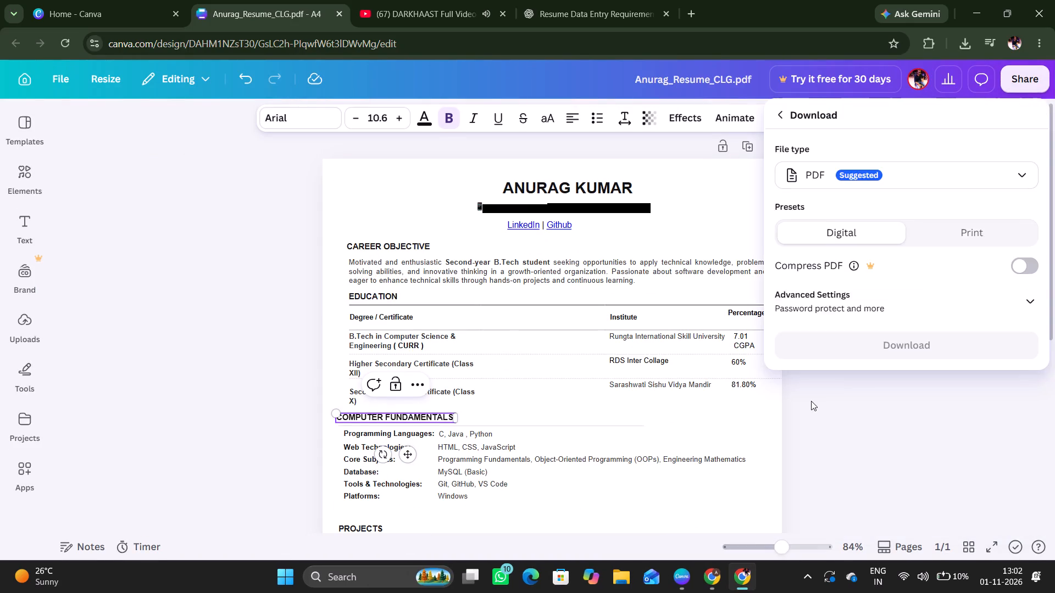
click(877, 338)
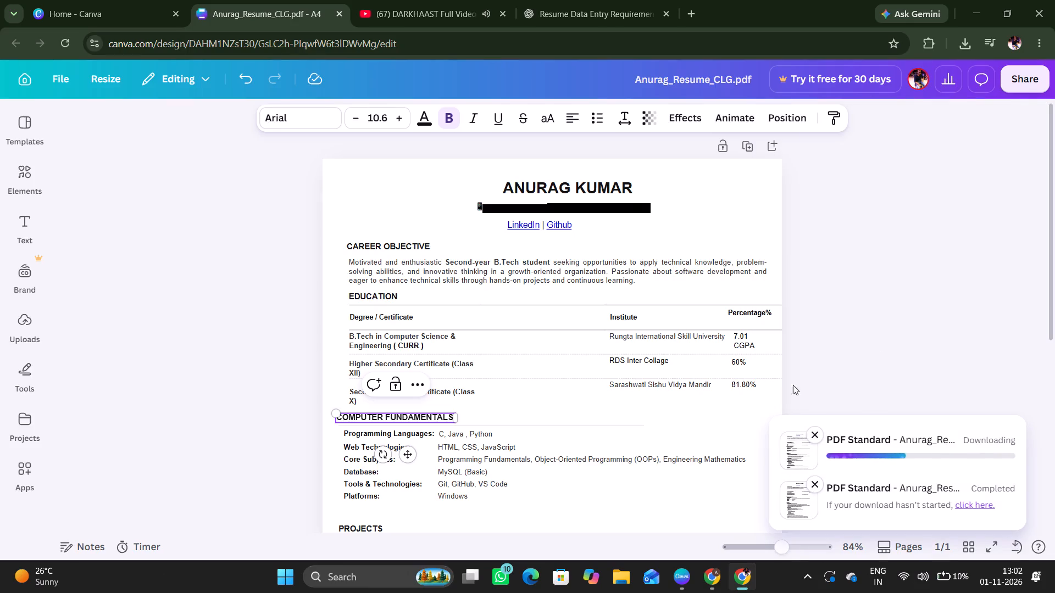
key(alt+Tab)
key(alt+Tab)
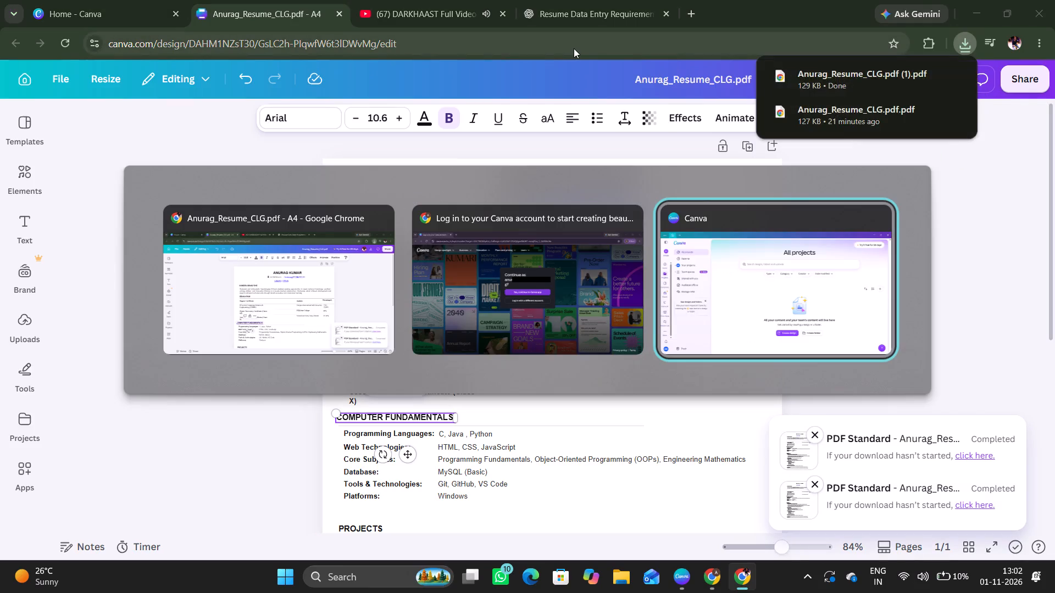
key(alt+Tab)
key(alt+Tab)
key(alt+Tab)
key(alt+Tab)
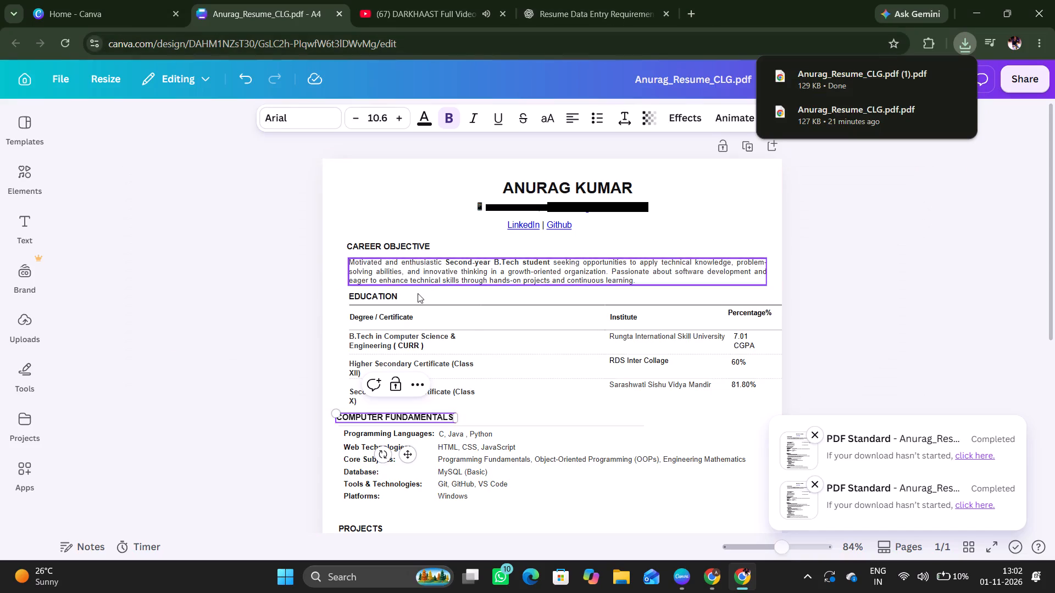
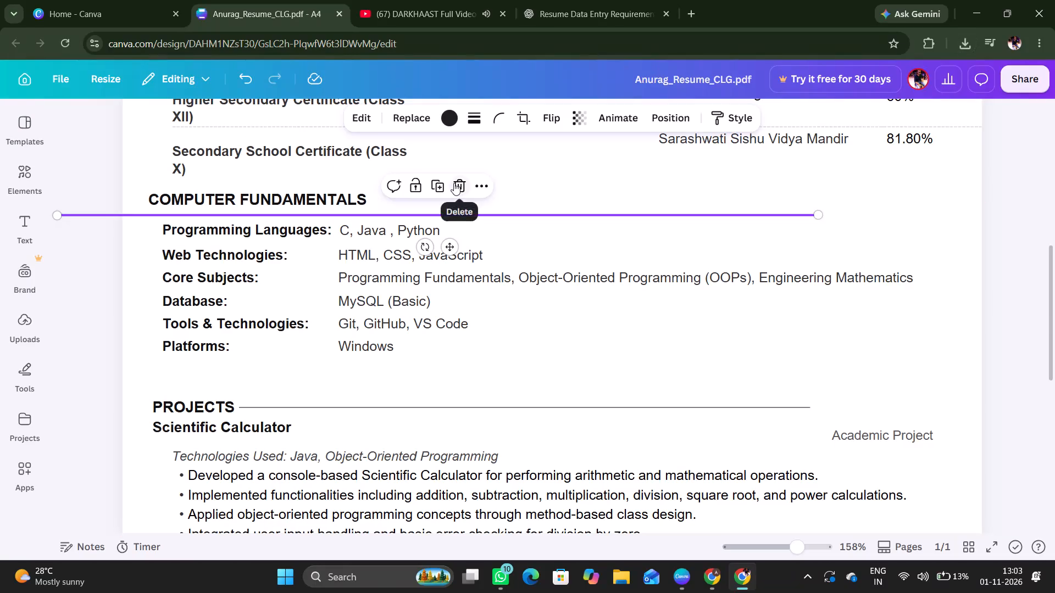
Delete the divider line below the COMPUTER FUNDAMENTALS heading and the one running through the PROJECTS heading.
click(454, 183)
click(457, 407)
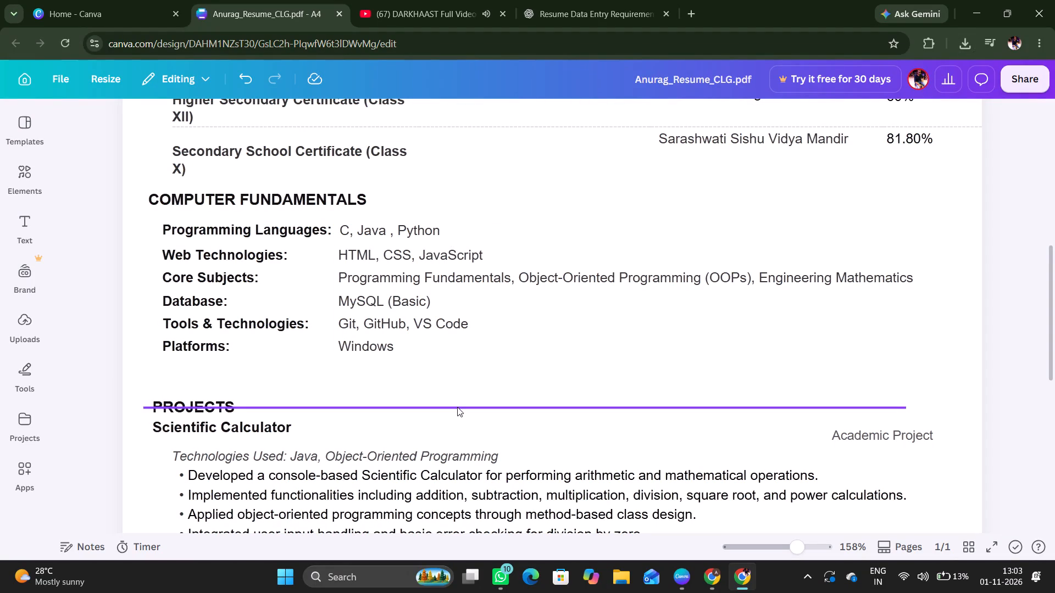
click(543, 377)
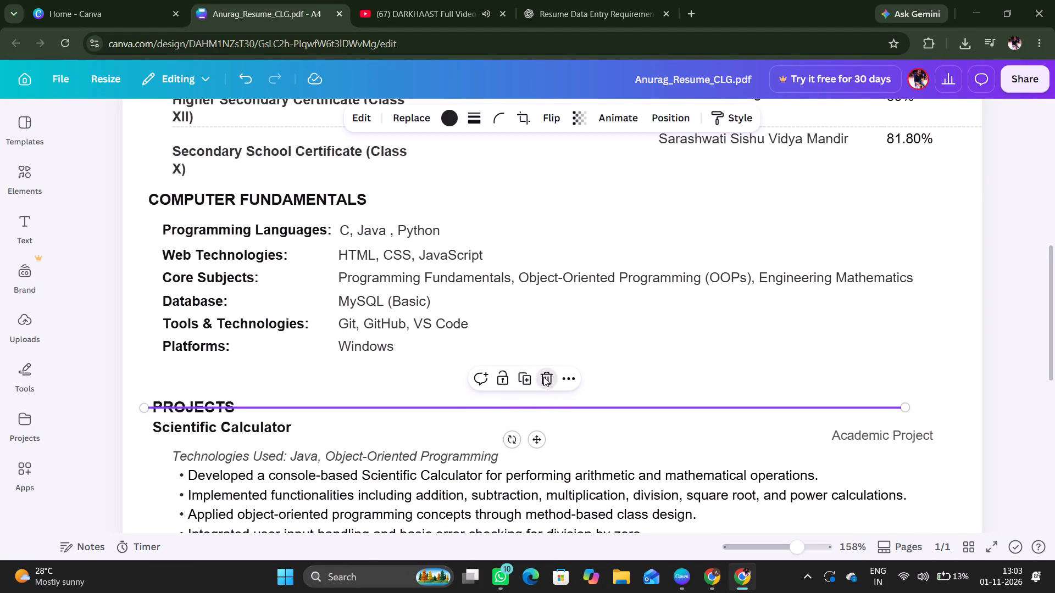
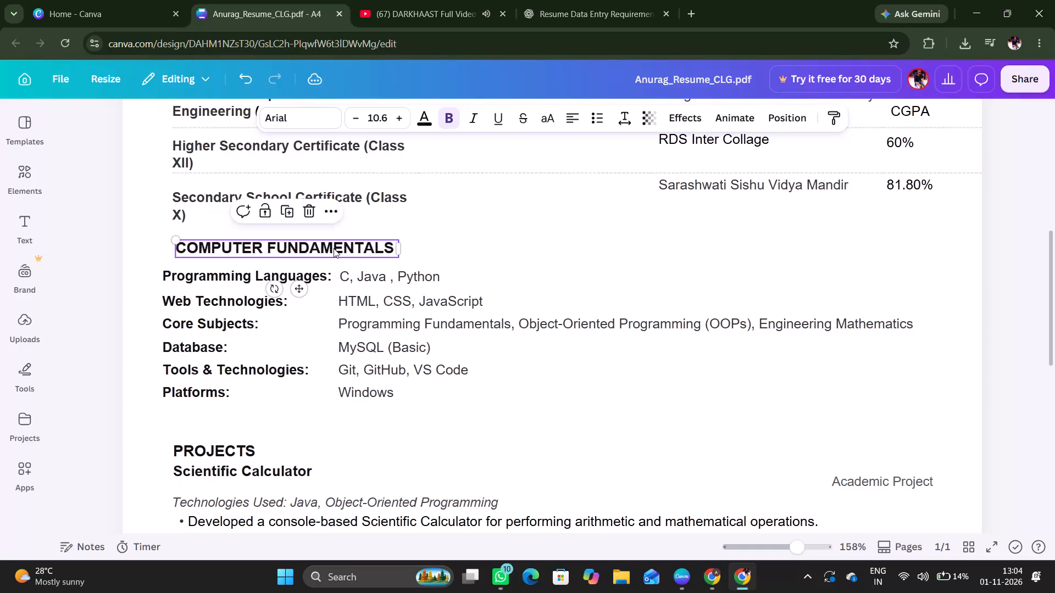
Indent the skill labels and their values under COMPUTER FUNDAMENTALS, keeping Programming Languages lined up with the rows below it.
drag(396, 320, 420, 323)
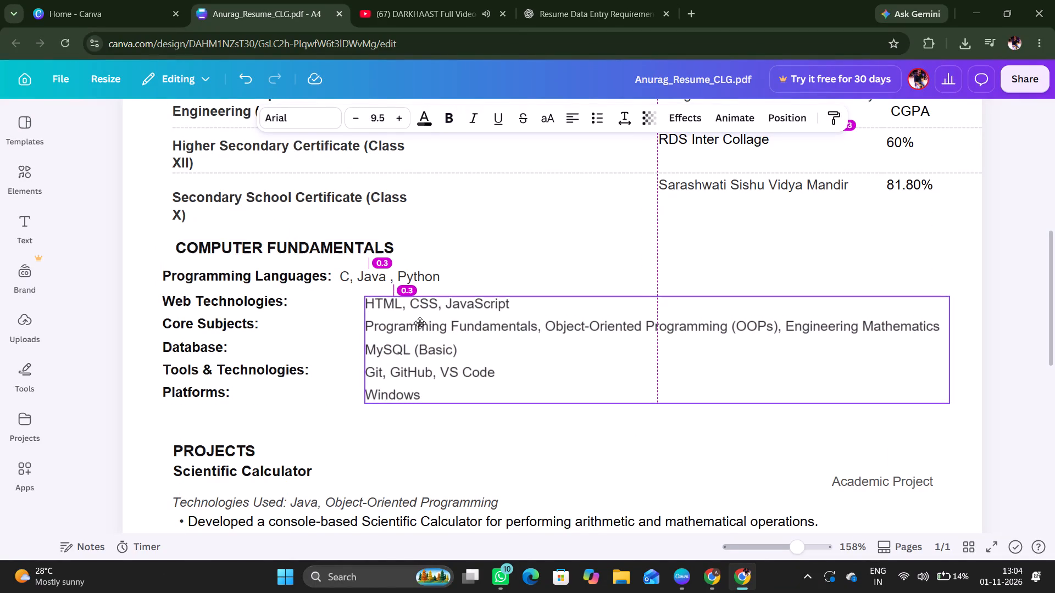
drag(420, 323, 425, 323)
drag(365, 271, 375, 271)
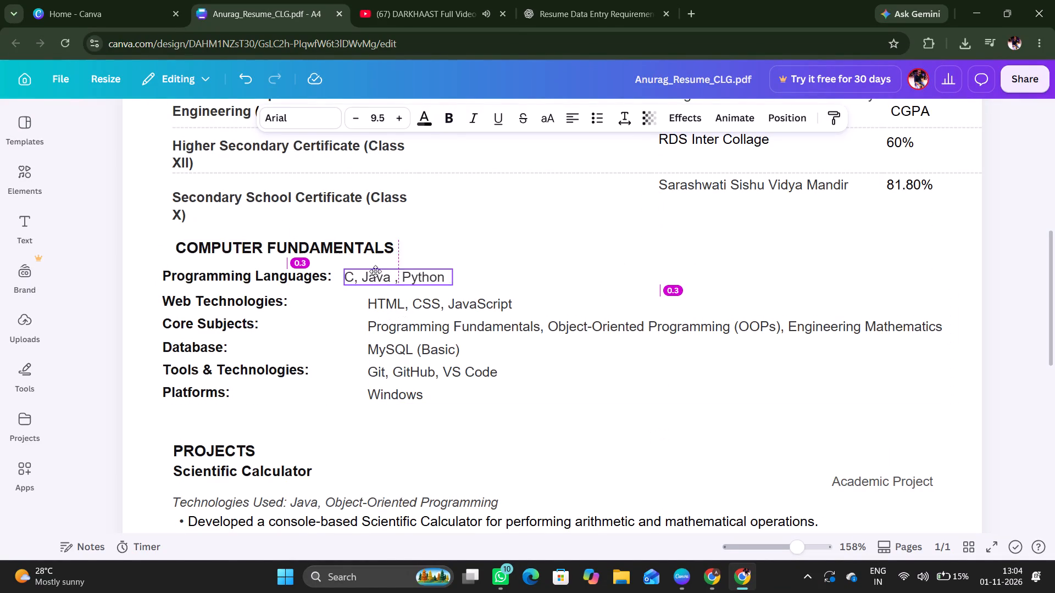
drag(375, 271, 392, 273)
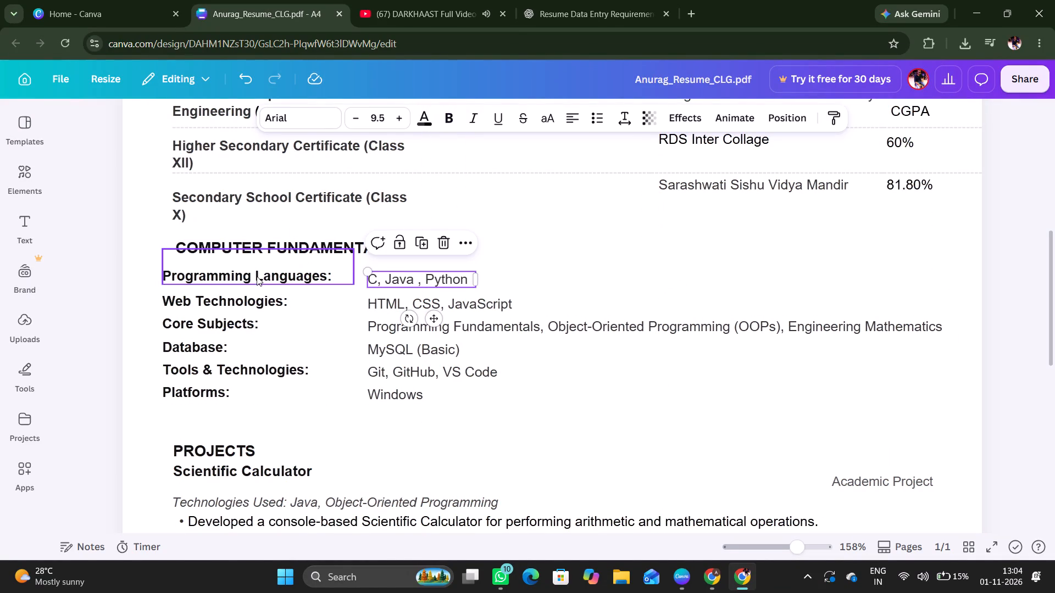
drag(257, 276, 285, 278)
drag(214, 331, 237, 331)
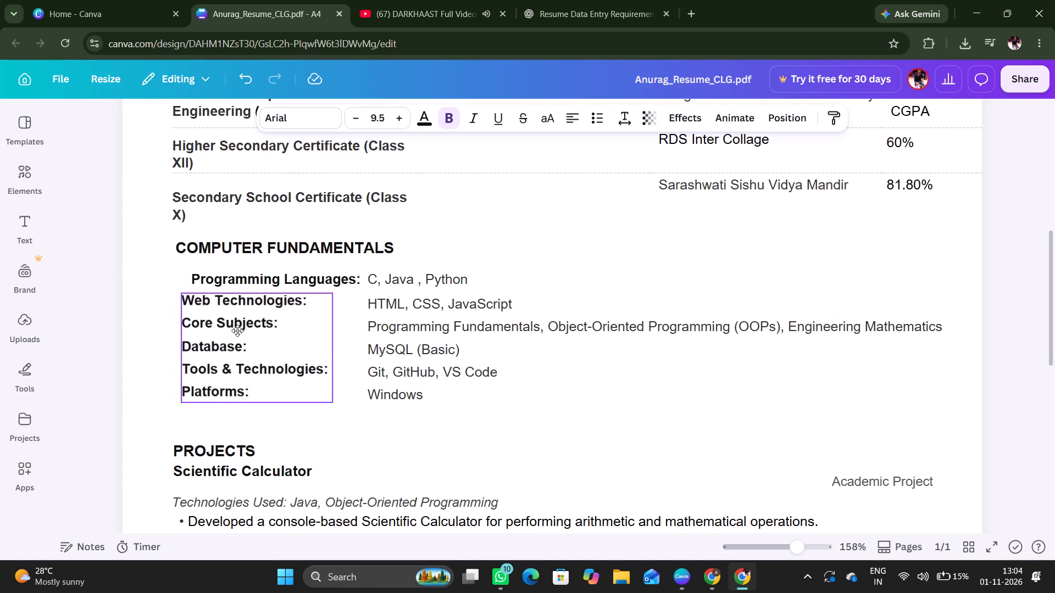
drag(237, 331, 246, 329)
Move the COMPUTER FUNDAMENTALS heading slightly down and align its left edge with the PROJECTS heading.
drag(339, 252, 337, 258)
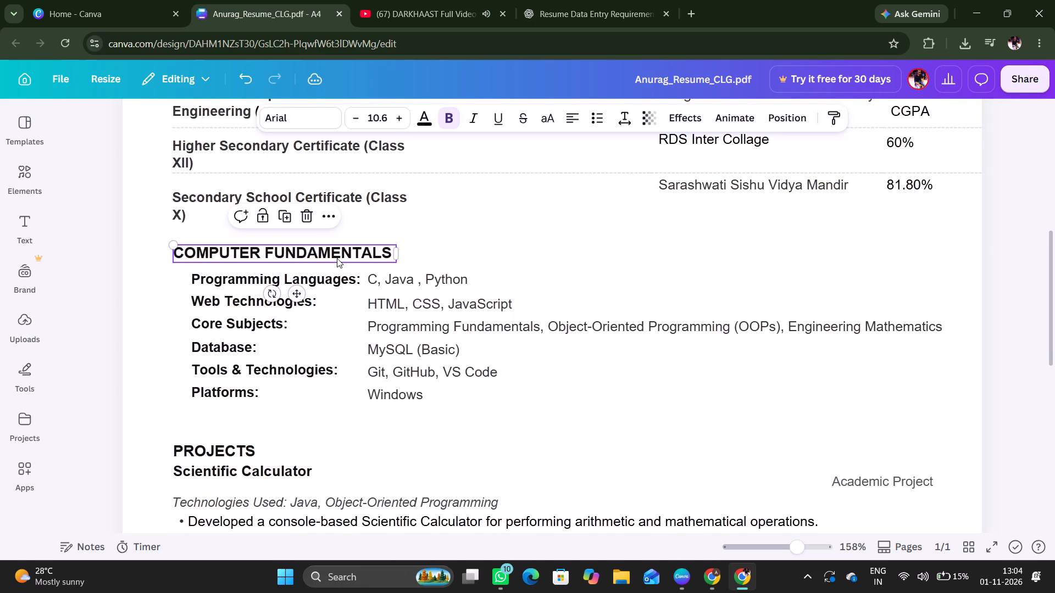
Download the updated resume as a PDF with the Digital preset.
scroll(440, 251, up, 1)
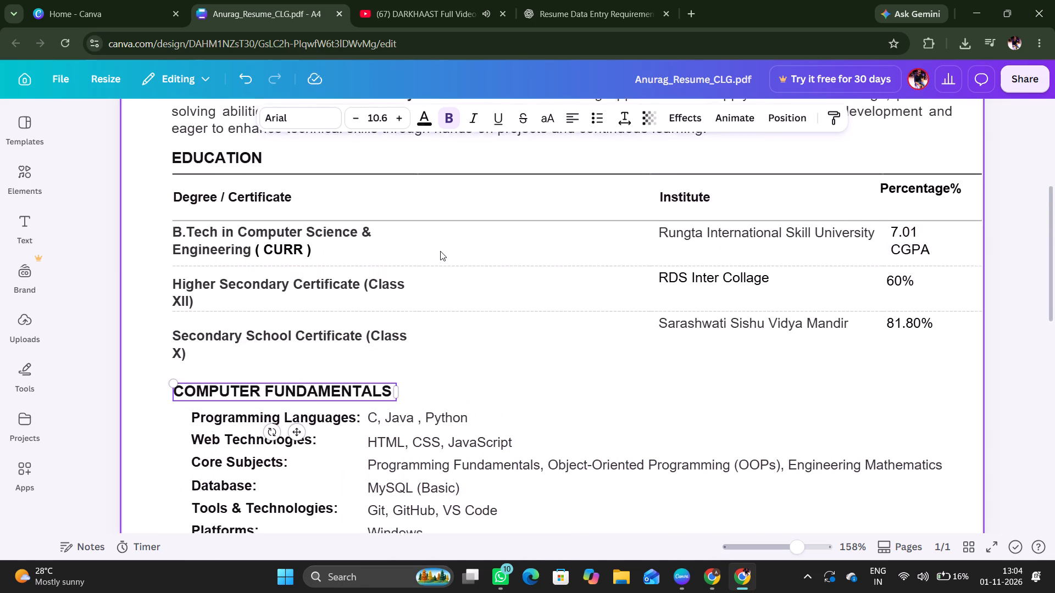
scroll(440, 251, up, 1)
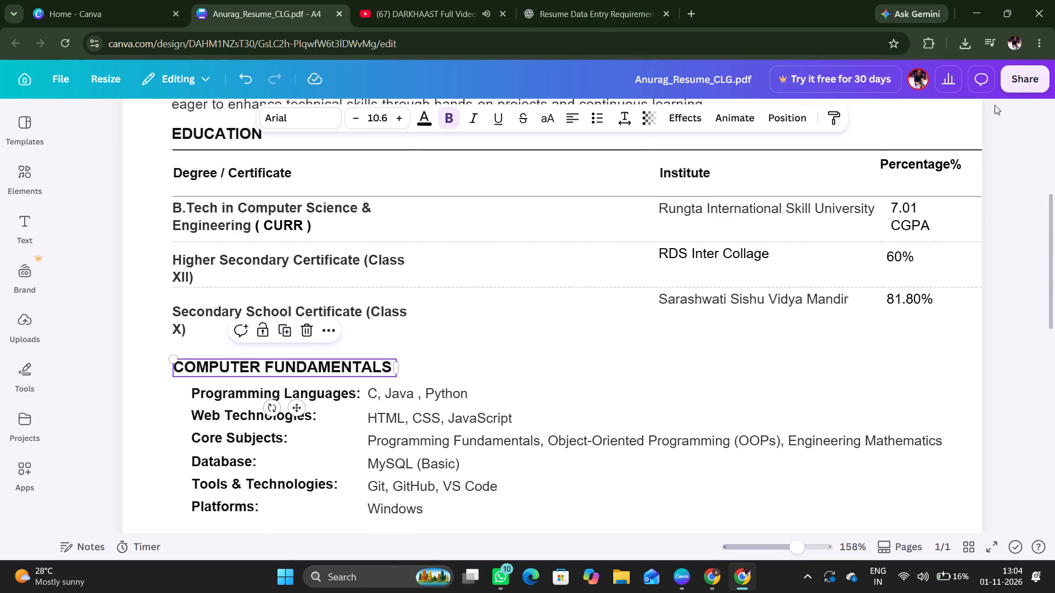
click(1035, 89)
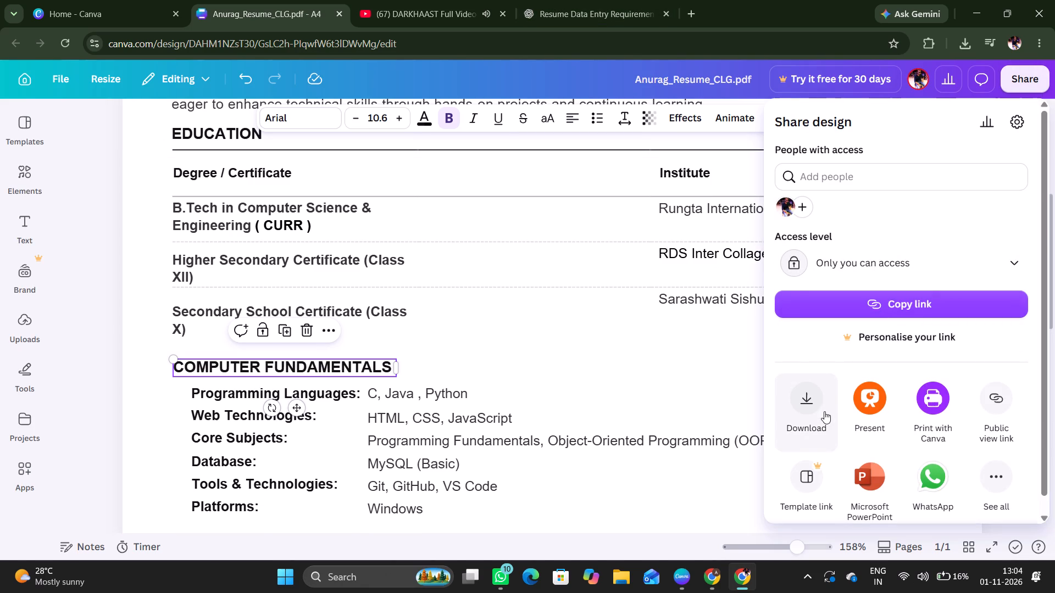
click(809, 406)
key(alt+Tab)
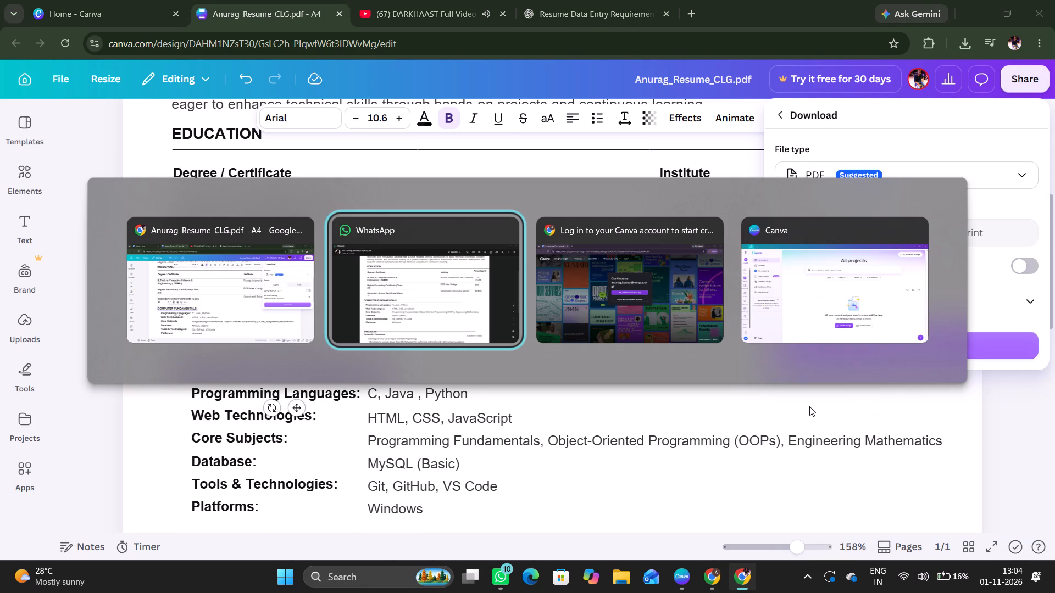
alt+click(257, 313)
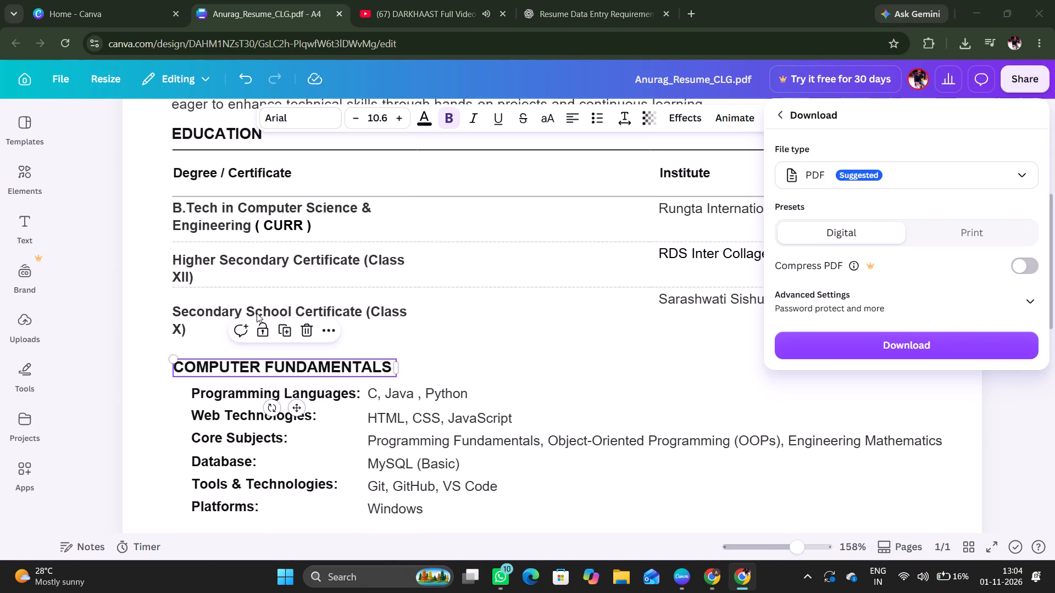
click(821, 356)
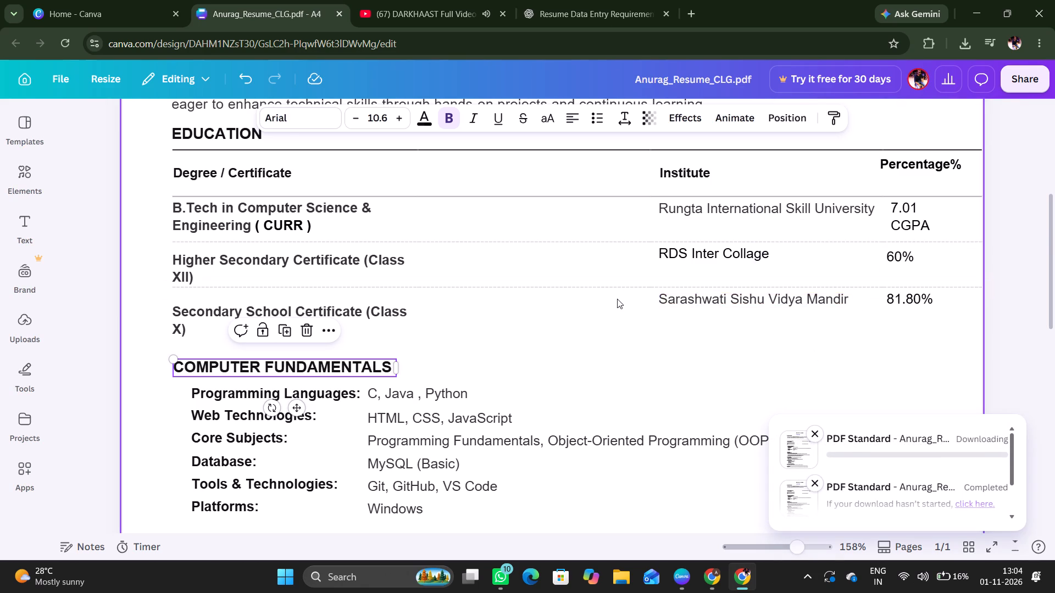
scroll(617, 299, down, 3)
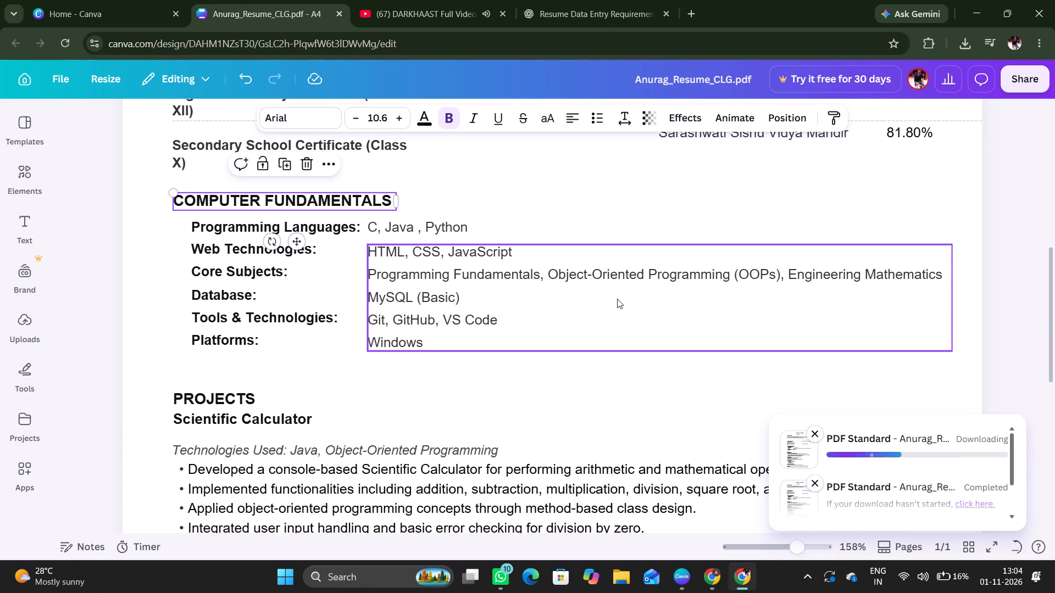
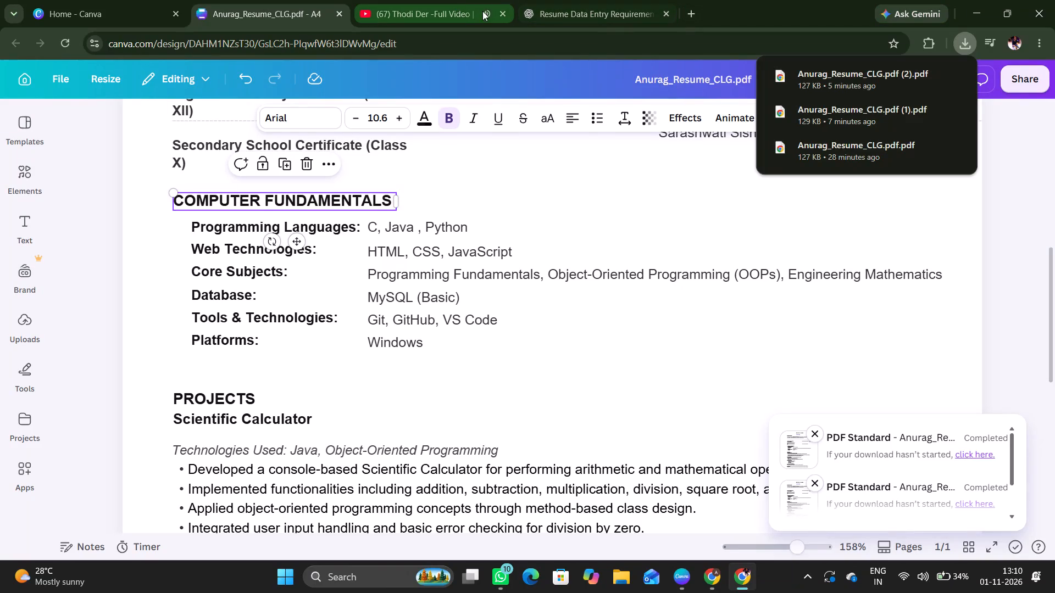
Close the YouTube video page in the browser, keeping the resume design open.
click(503, 15)
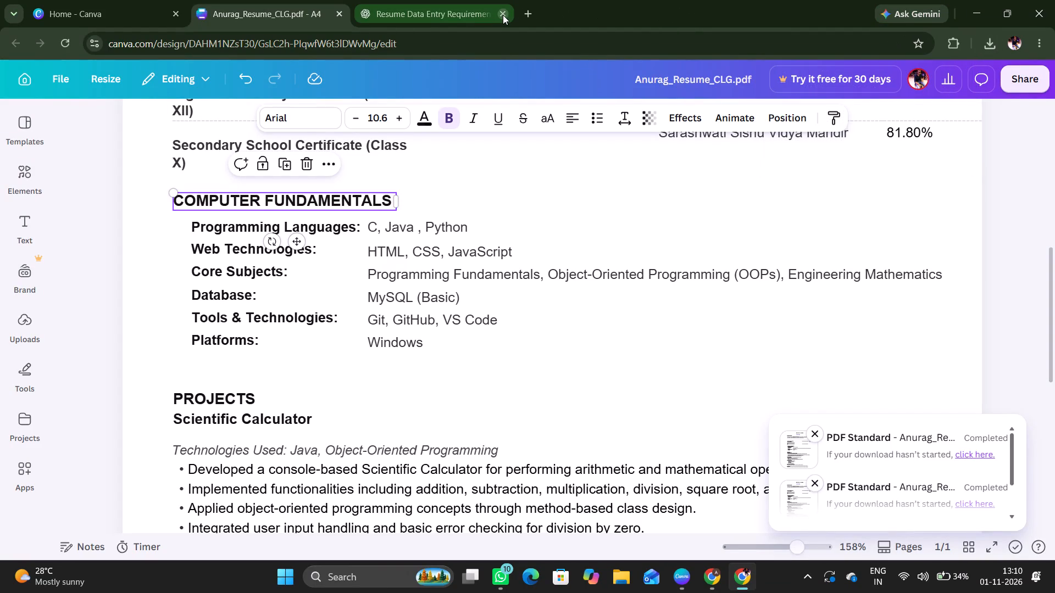